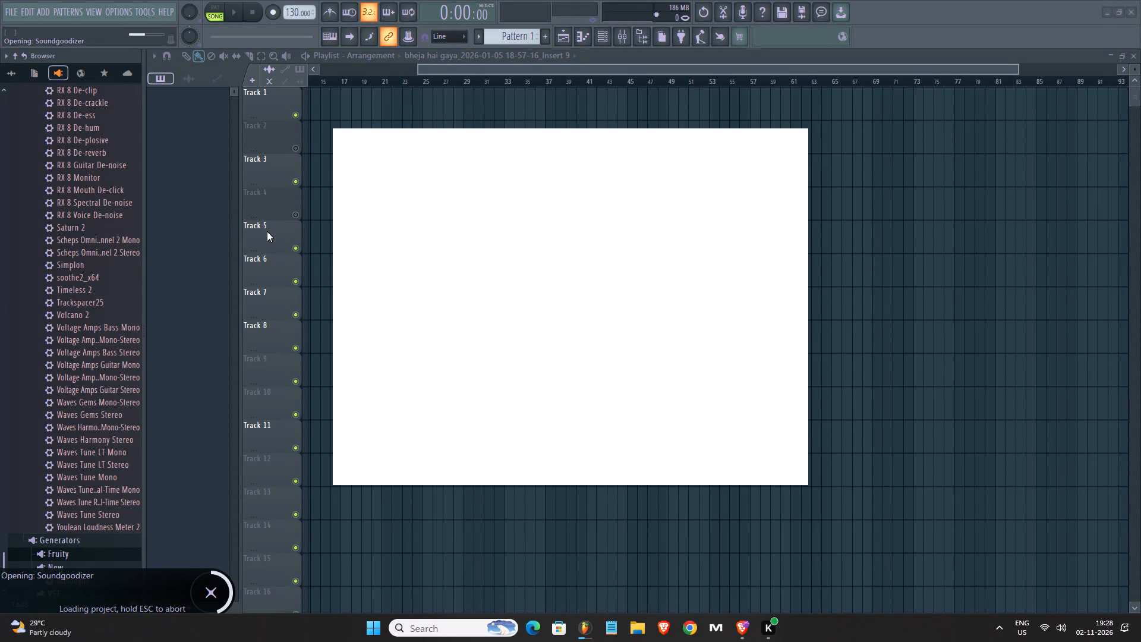
Switch to File Explorer, open the "bheja hai gaya" FL Studio project from its Desktop folder, and close the folder window.
{"action": "left_click", "coordinate": [636, 627]}
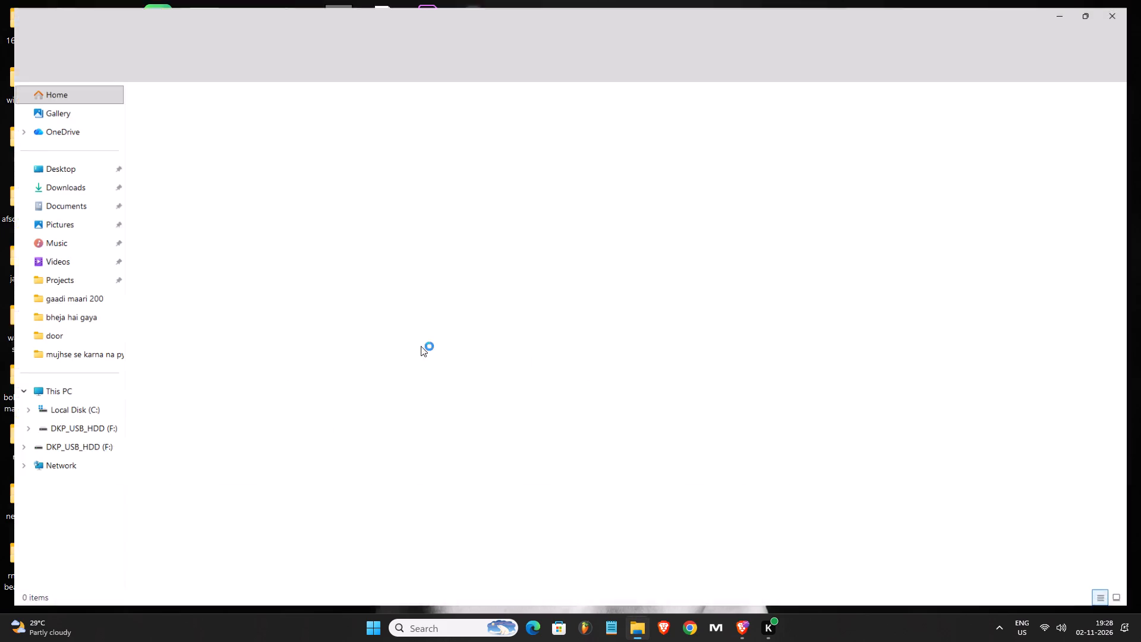
{"action": "left_click", "coordinate": [62, 313]}
{"action": "double_click", "coordinate": [194, 164]}
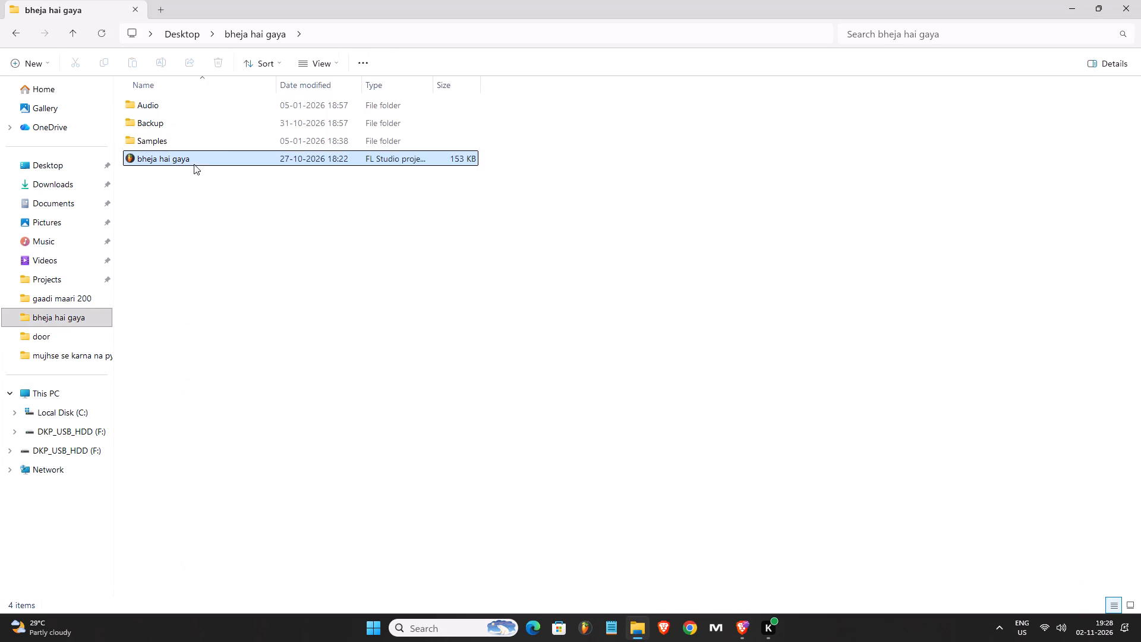
{"action": "left_click", "coordinate": [1140, 0]}
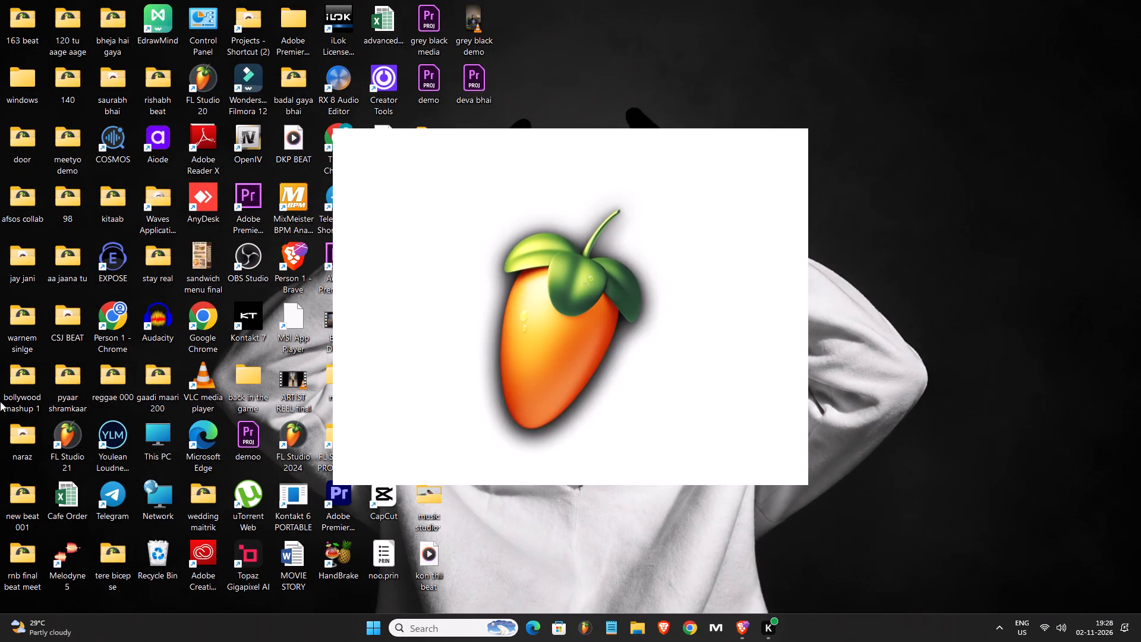
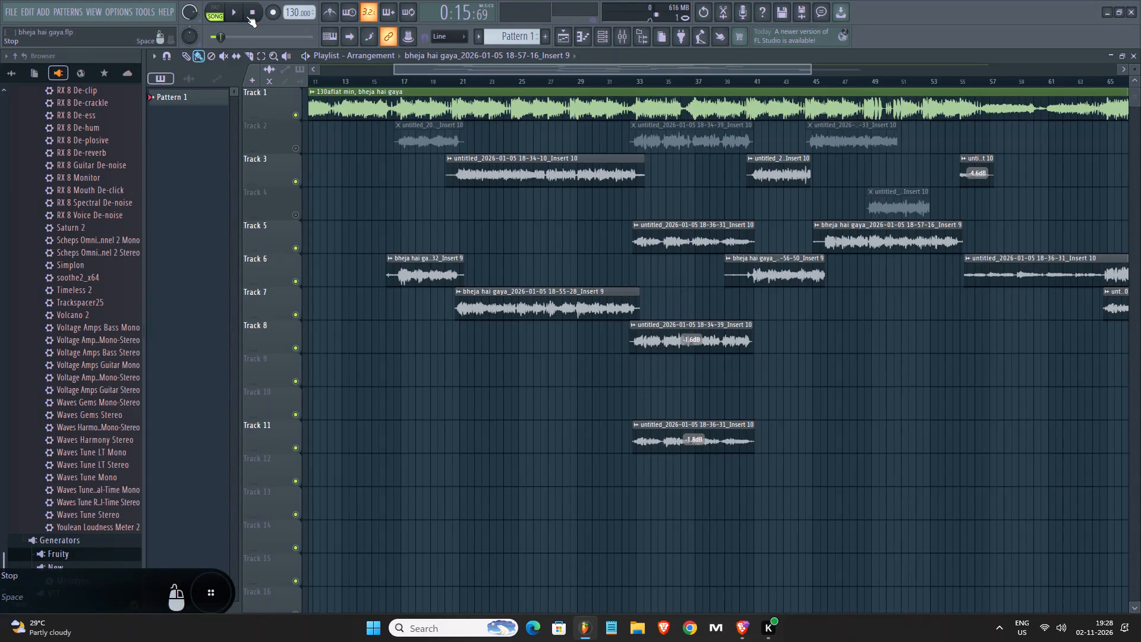
Stop playback and turn down the main volume.
{"action": "left_click", "coordinate": [251, 15]}
{"action": "left_click_drag", "start_coordinate": [191, 10], "coordinate": [187, 71]}
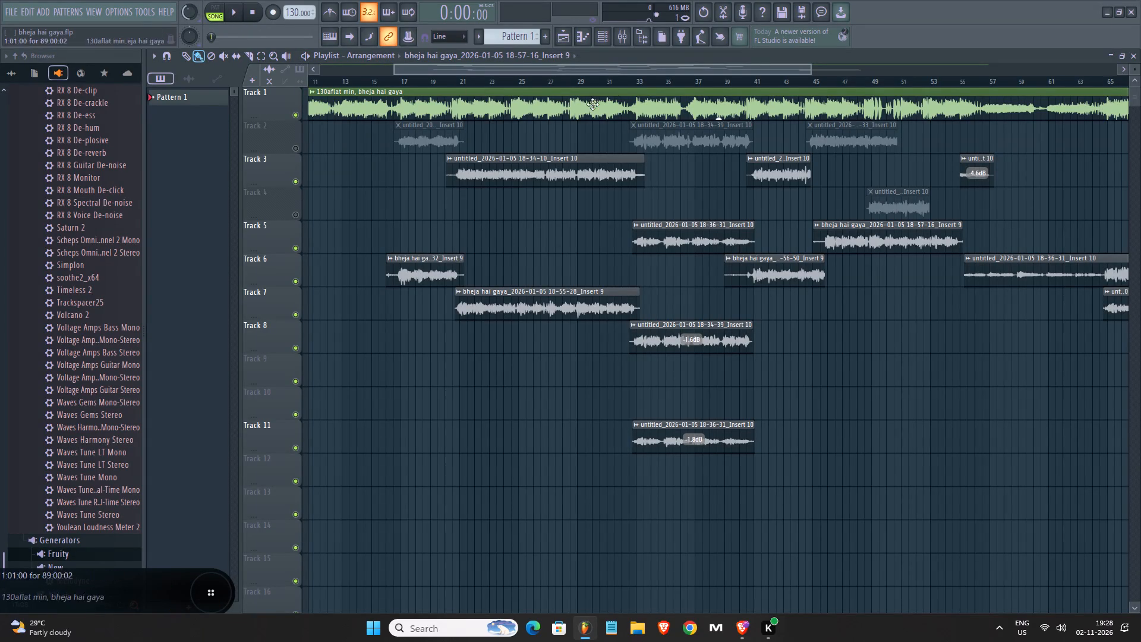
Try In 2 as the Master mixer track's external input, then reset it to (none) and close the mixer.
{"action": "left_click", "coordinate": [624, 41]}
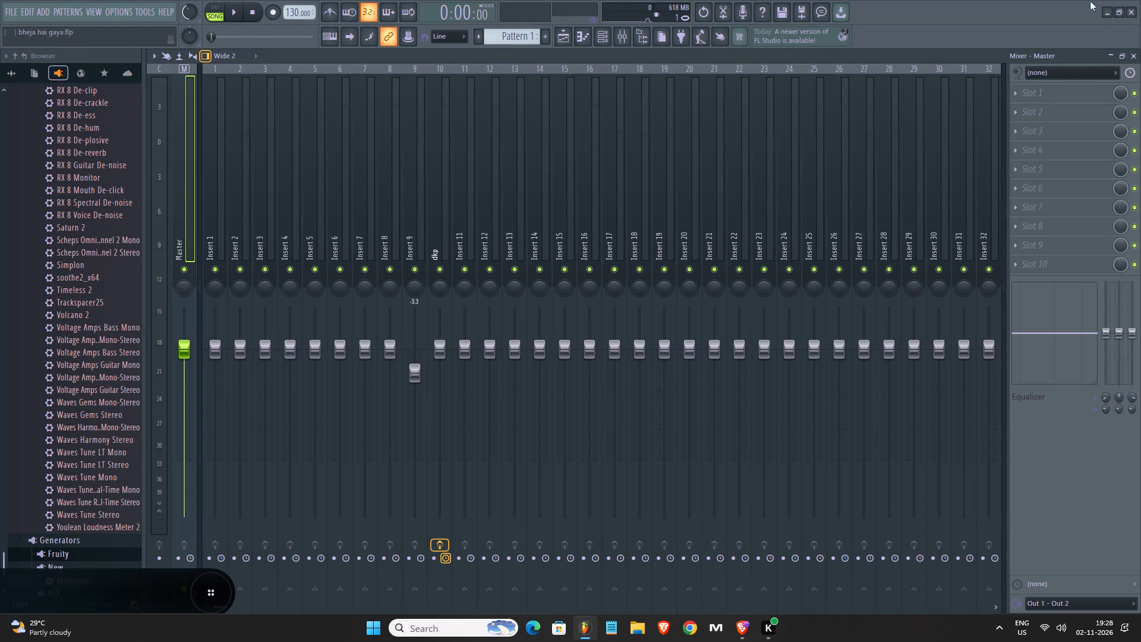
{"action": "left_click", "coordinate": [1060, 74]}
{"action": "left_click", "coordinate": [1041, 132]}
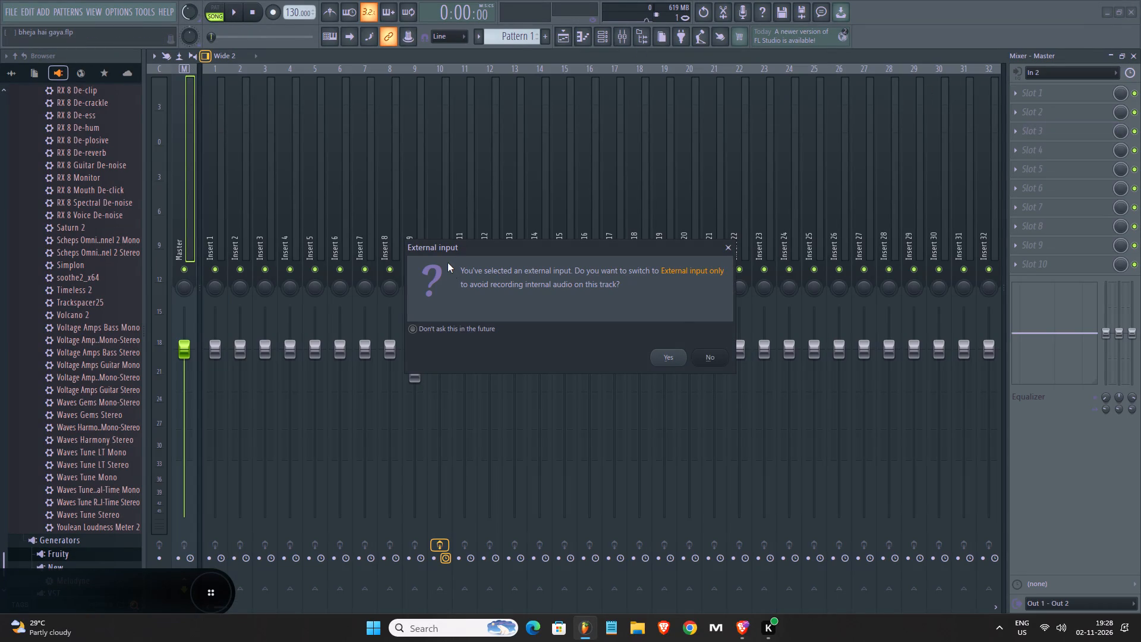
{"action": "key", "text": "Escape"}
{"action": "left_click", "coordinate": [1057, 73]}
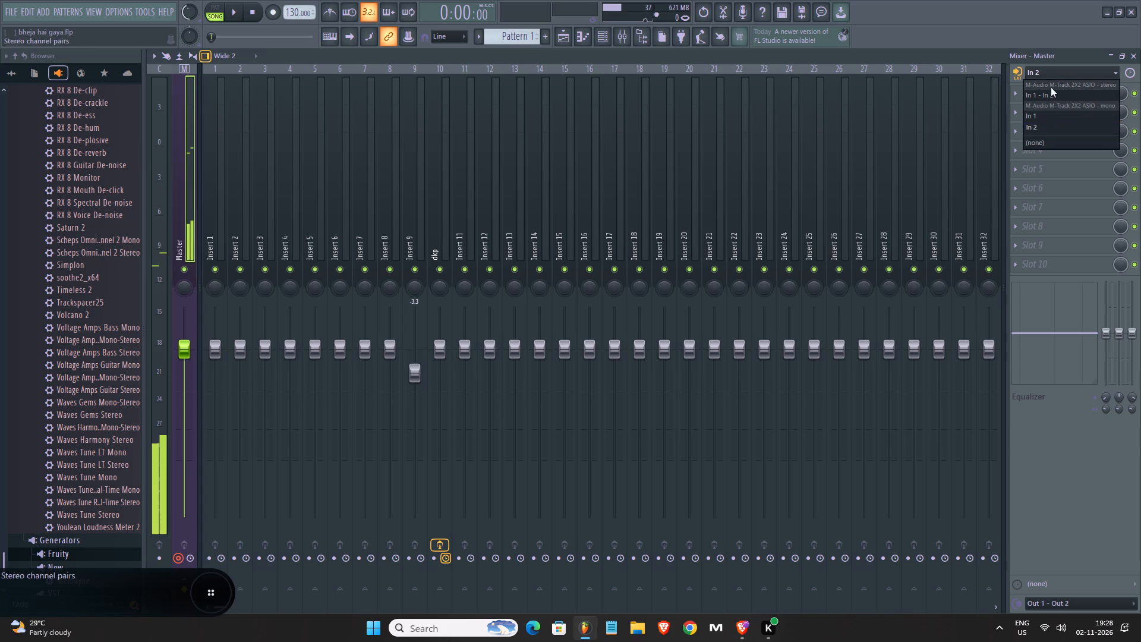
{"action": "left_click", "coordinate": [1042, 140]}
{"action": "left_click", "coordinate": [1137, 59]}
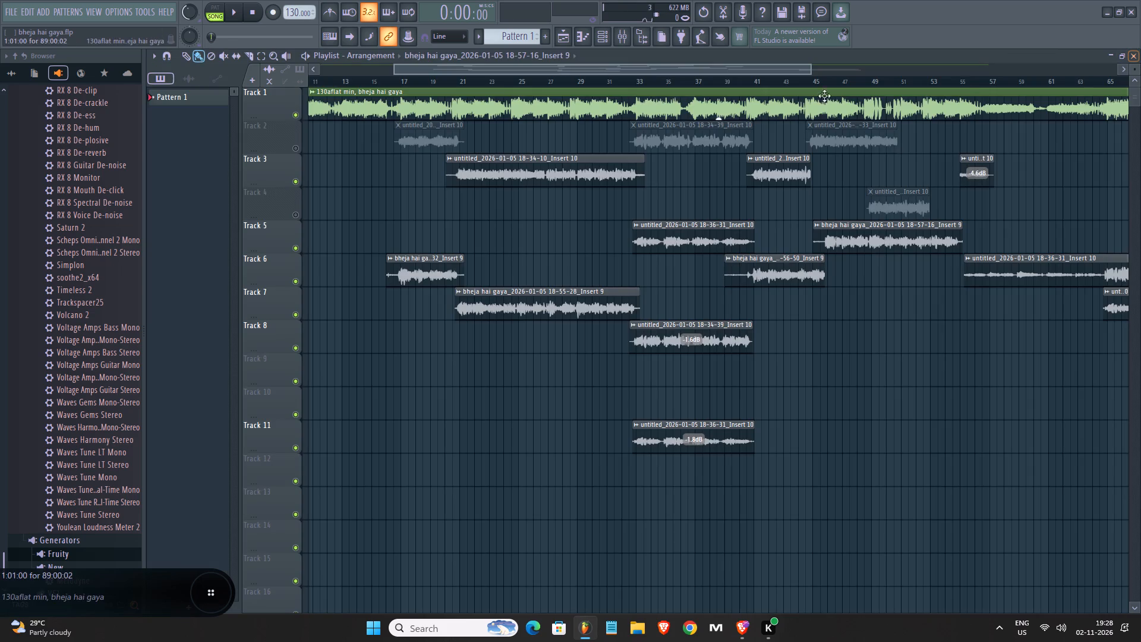
Play the arrangement from about bar 13, turn the main volume down further, and stop playback.
{"action": "key", "text": "space"}
{"action": "left_click", "coordinate": [340, 80]}
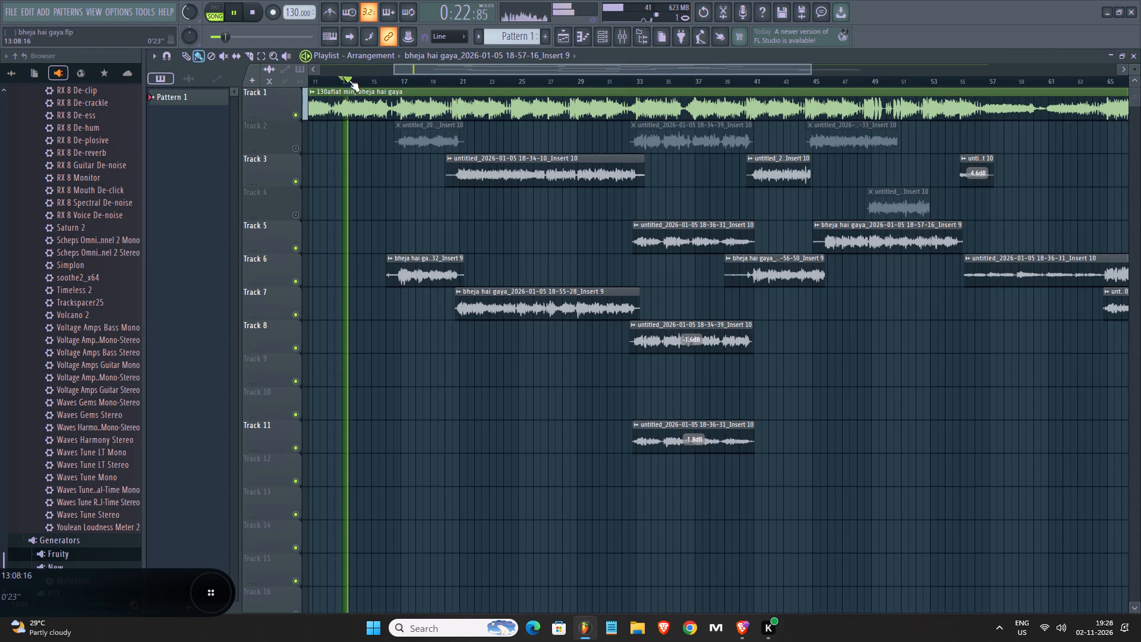
{"action": "left_click_drag", "start_coordinate": [187, 8], "coordinate": [175, 43]}
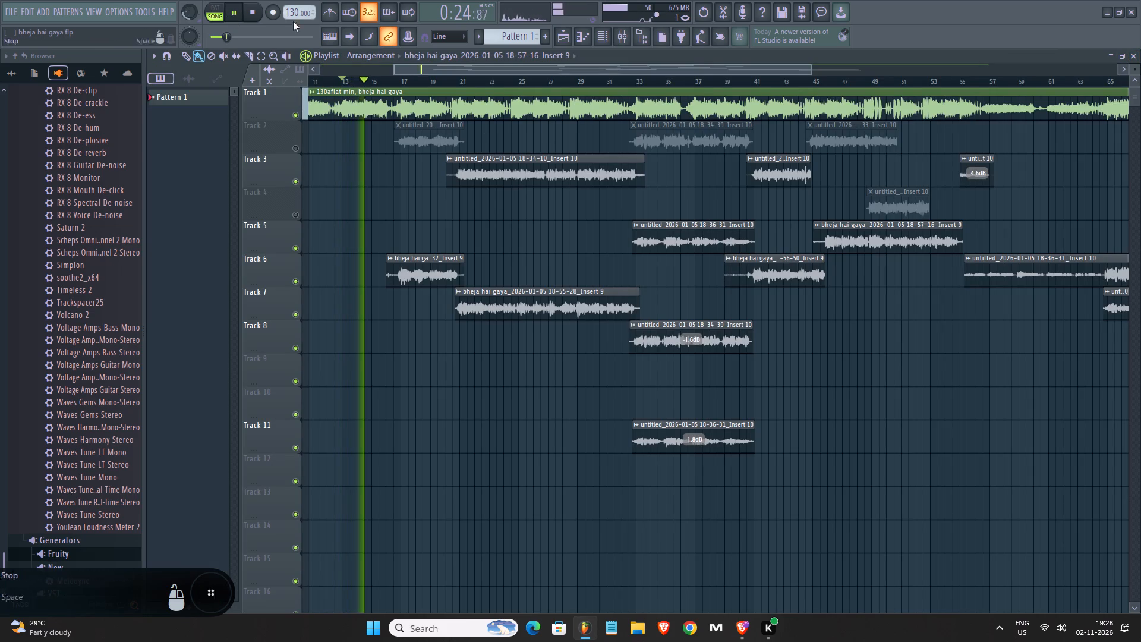
{"action": "key", "text": "space"}
Inspect the audio settings and the M-Audio M-Track 2X2 driver panel's buffer size, then test playback briefly.
{"action": "left_click", "coordinate": [114, 9]}
{"action": "left_click", "coordinate": [128, 49]}
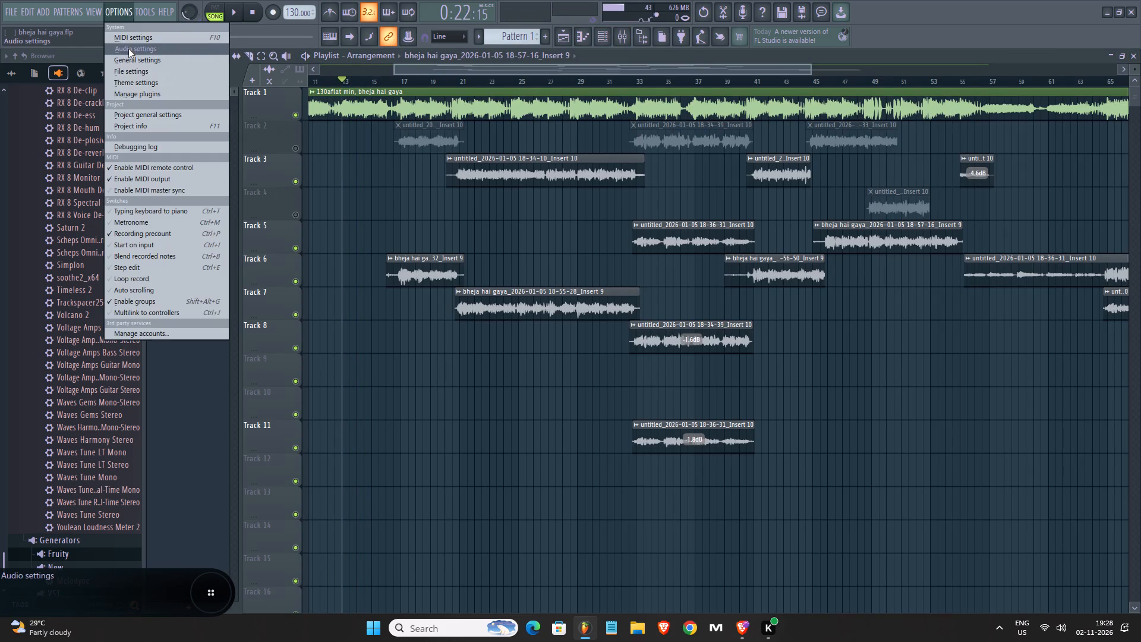
{"action": "left_click", "coordinate": [428, 187]}
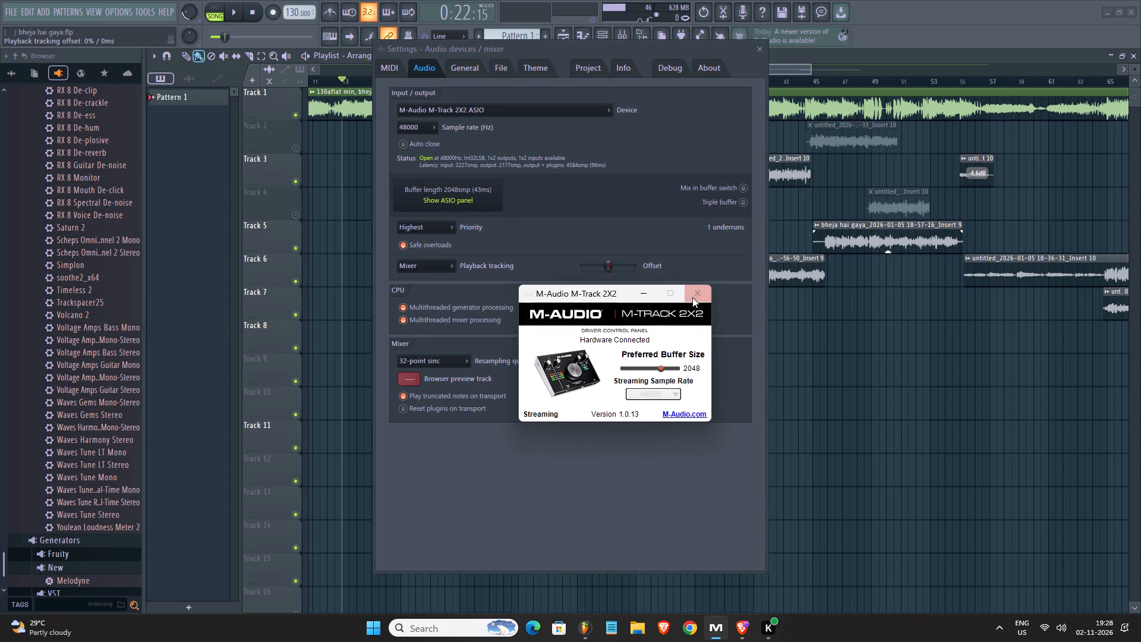
{"action": "left_click", "coordinate": [695, 299]}
{"action": "left_click", "coordinate": [758, 53]}
{"action": "key", "text": "space"}
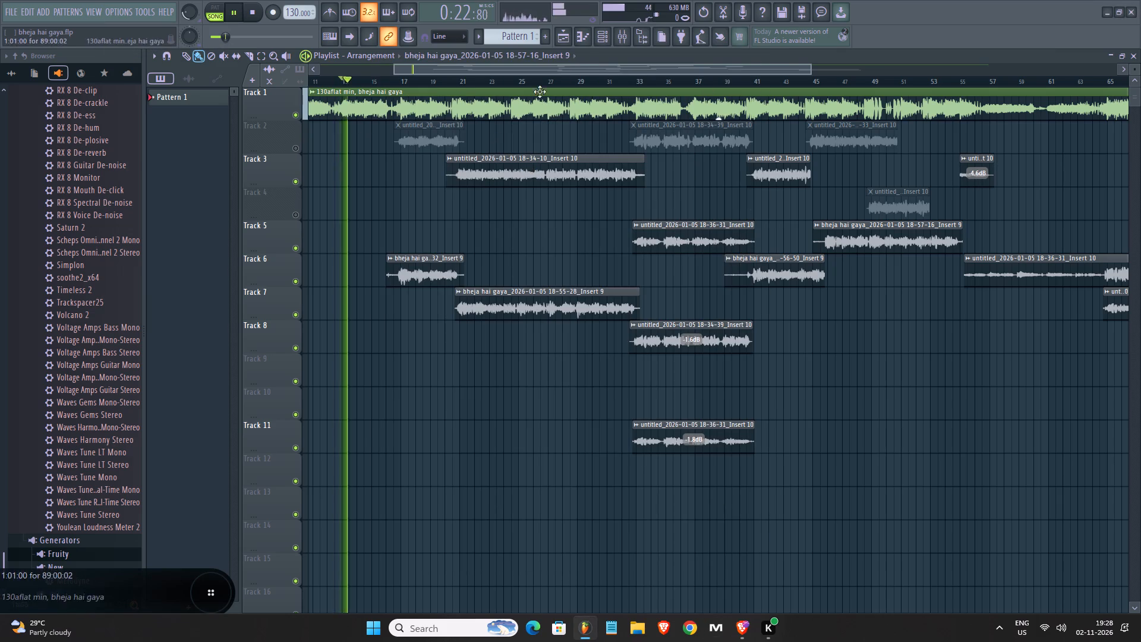
{"action": "key", "text": "space"}
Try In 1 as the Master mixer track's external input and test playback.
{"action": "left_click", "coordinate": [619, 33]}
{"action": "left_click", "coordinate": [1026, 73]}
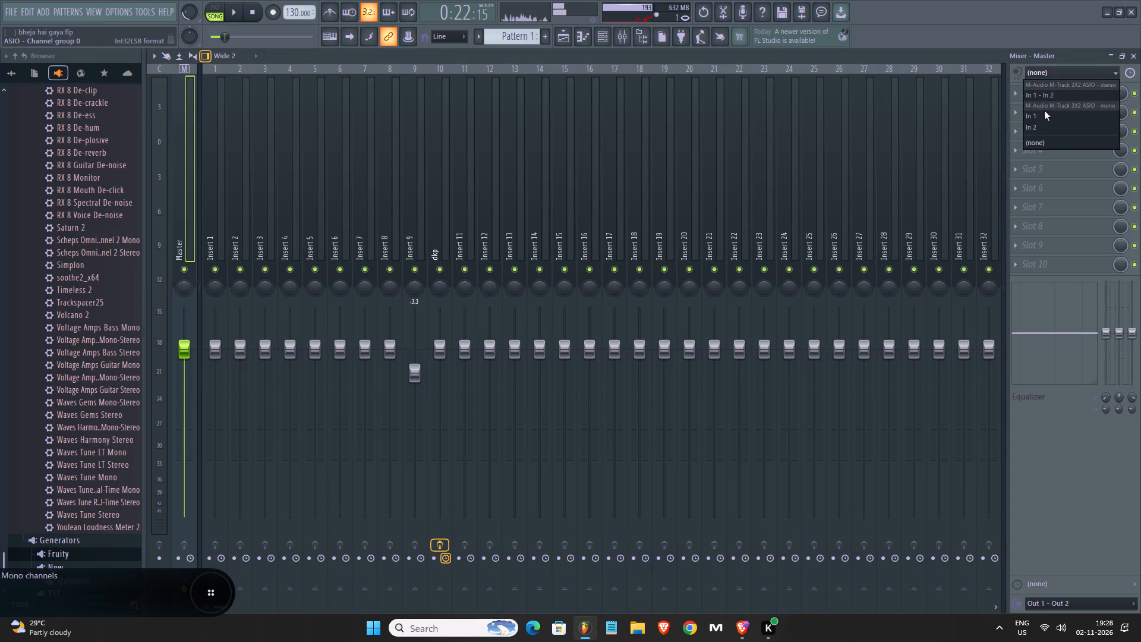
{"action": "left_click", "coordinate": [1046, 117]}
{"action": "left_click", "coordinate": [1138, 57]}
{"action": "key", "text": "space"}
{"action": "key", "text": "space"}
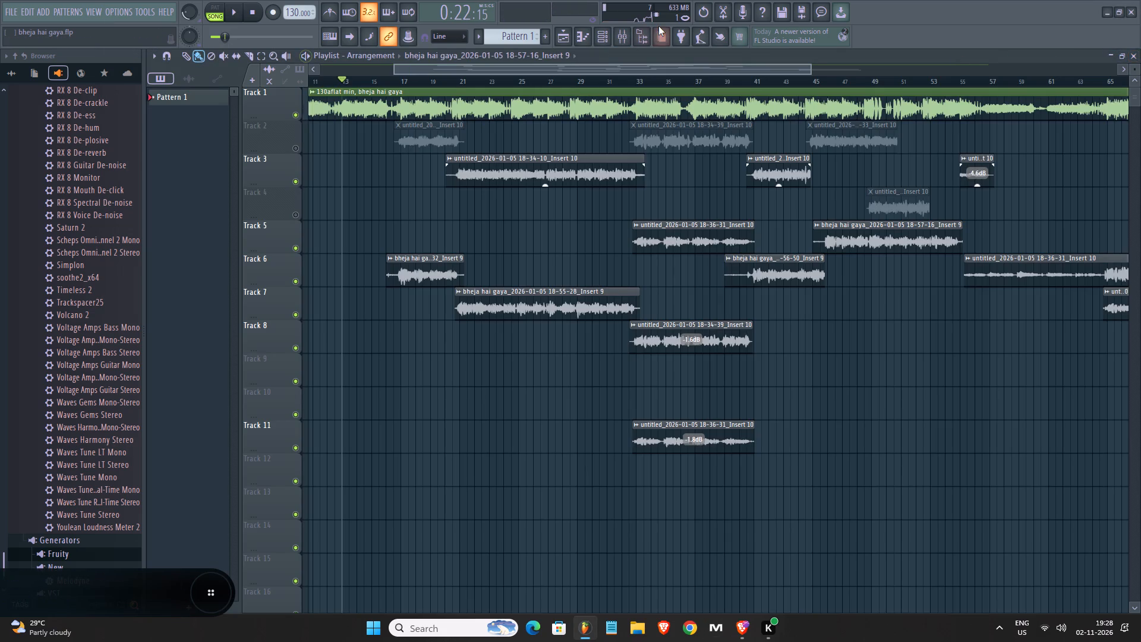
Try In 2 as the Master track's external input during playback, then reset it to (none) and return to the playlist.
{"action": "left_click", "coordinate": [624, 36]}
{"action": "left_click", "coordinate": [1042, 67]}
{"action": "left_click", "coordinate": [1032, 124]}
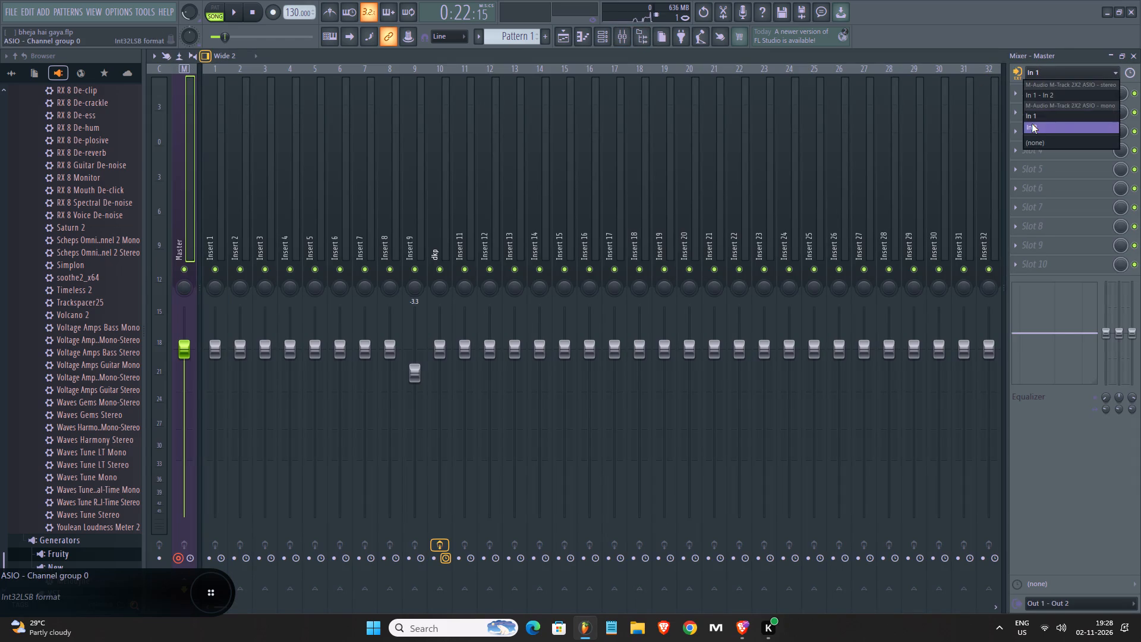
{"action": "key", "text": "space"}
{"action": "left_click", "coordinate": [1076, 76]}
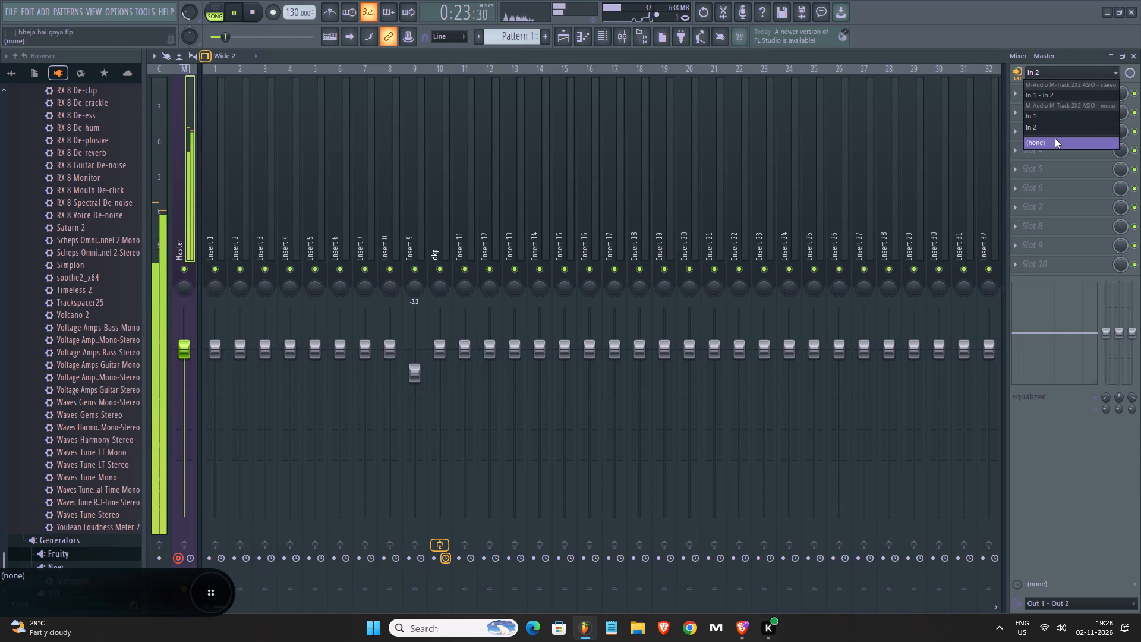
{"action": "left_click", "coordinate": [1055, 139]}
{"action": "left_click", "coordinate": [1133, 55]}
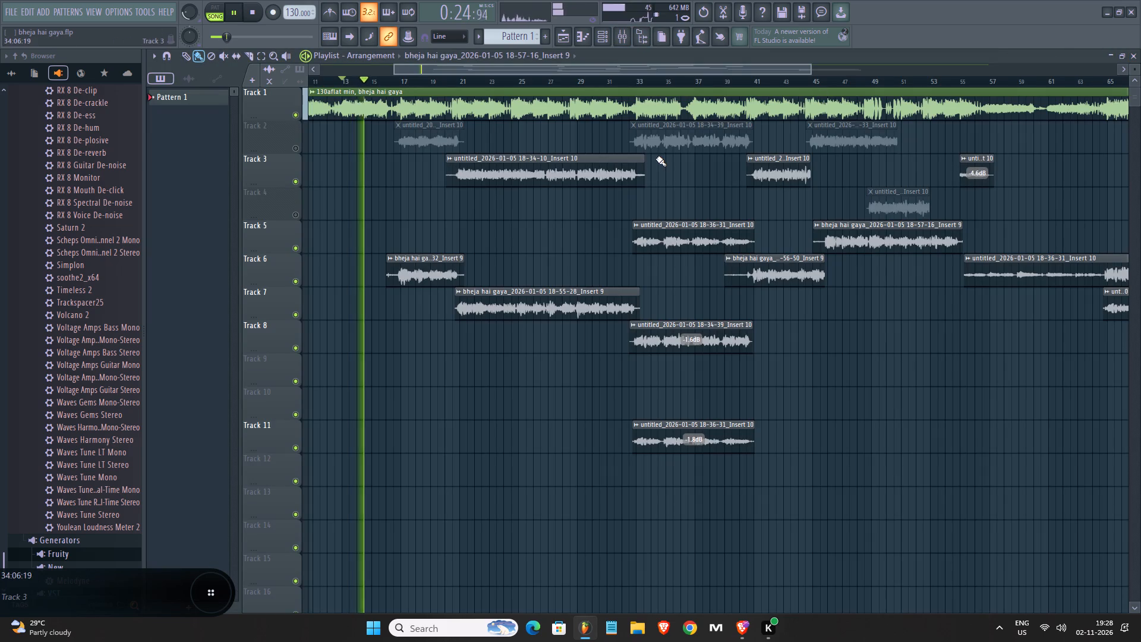
With the Draw tool, trim the start of Track 6's 18-54-32 vocal clip to about bar 16.6, near the Track 2 clip's start.
{"action": "left_click", "coordinate": [182, 58]}
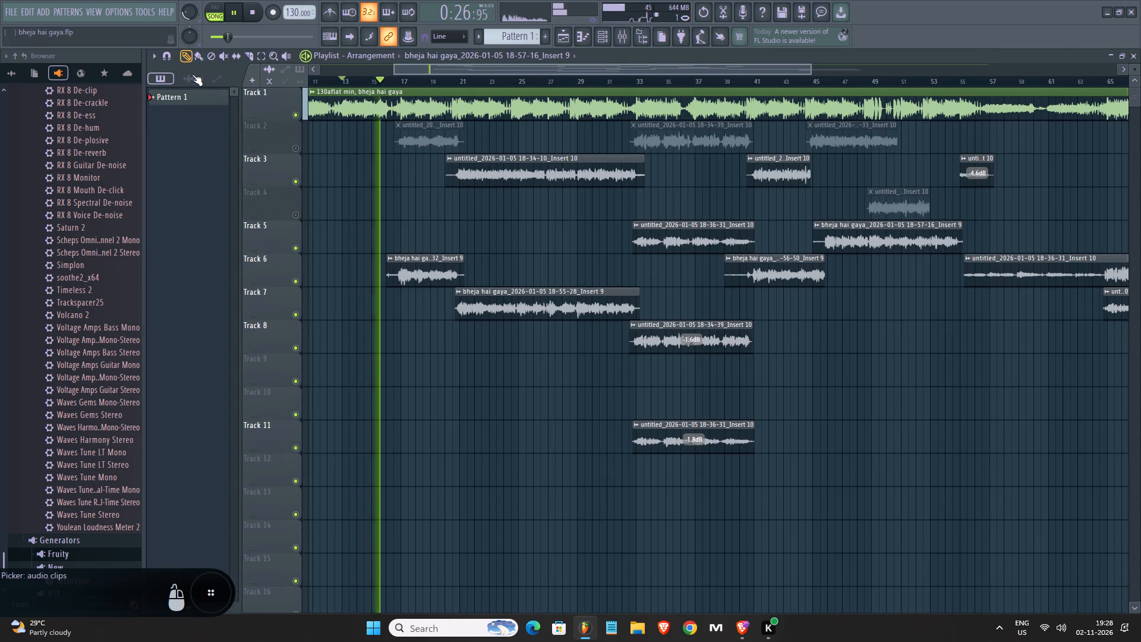
{"action": "left_click", "coordinate": [192, 74]}
{"action": "left_click", "coordinate": [165, 75]}
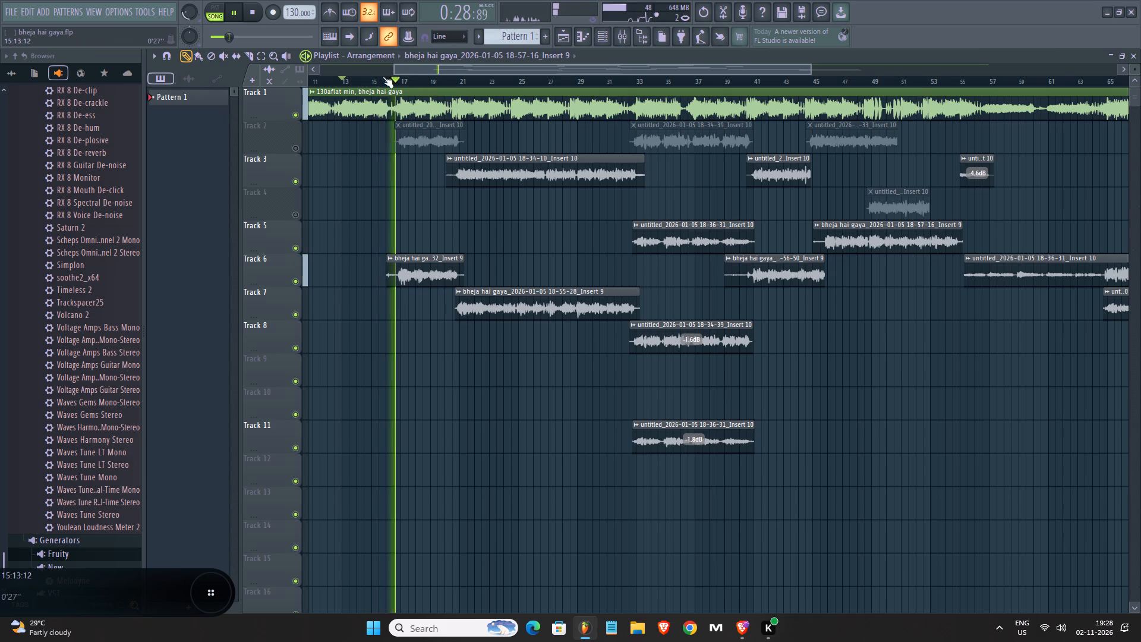
{"action": "scroll", "coordinate": [389, 78], "scroll_direction": "up", "scroll_amount": 6}
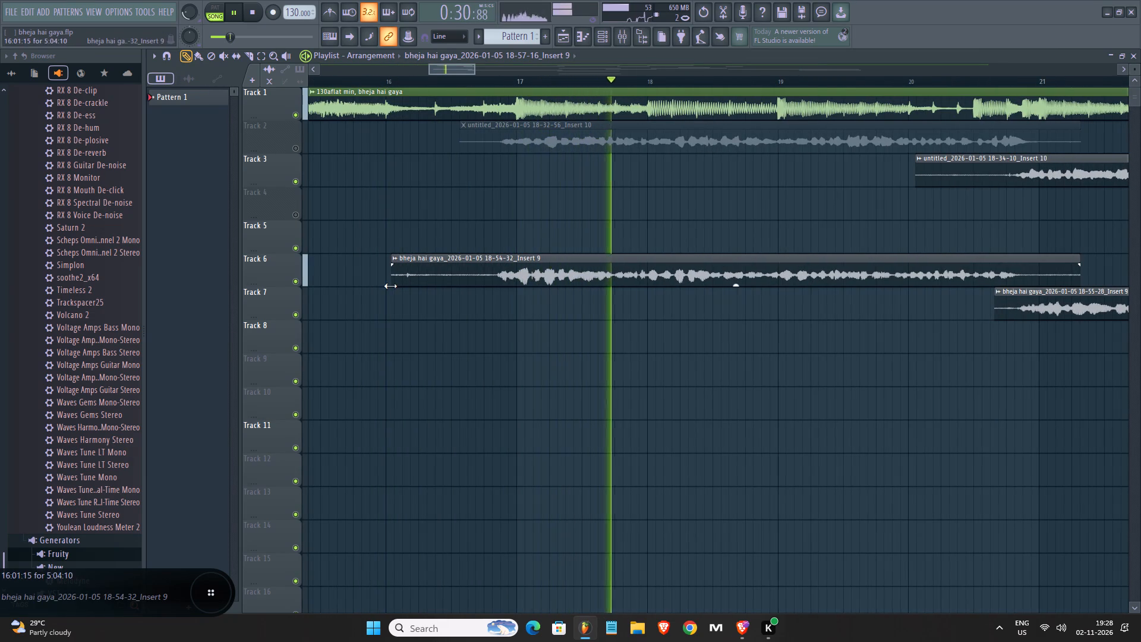
{"action": "left_click_drag", "start_coordinate": [390, 286], "coordinate": [465, 286]}
{"action": "scroll", "coordinate": [502, 78], "scroll_direction": "down", "scroll_amount": 2}
{"action": "scroll", "coordinate": [502, 78], "scroll_direction": "up", "scroll_amount": 1}
{"action": "scroll", "coordinate": [502, 78], "scroll_direction": "down", "scroll_amount": 3}
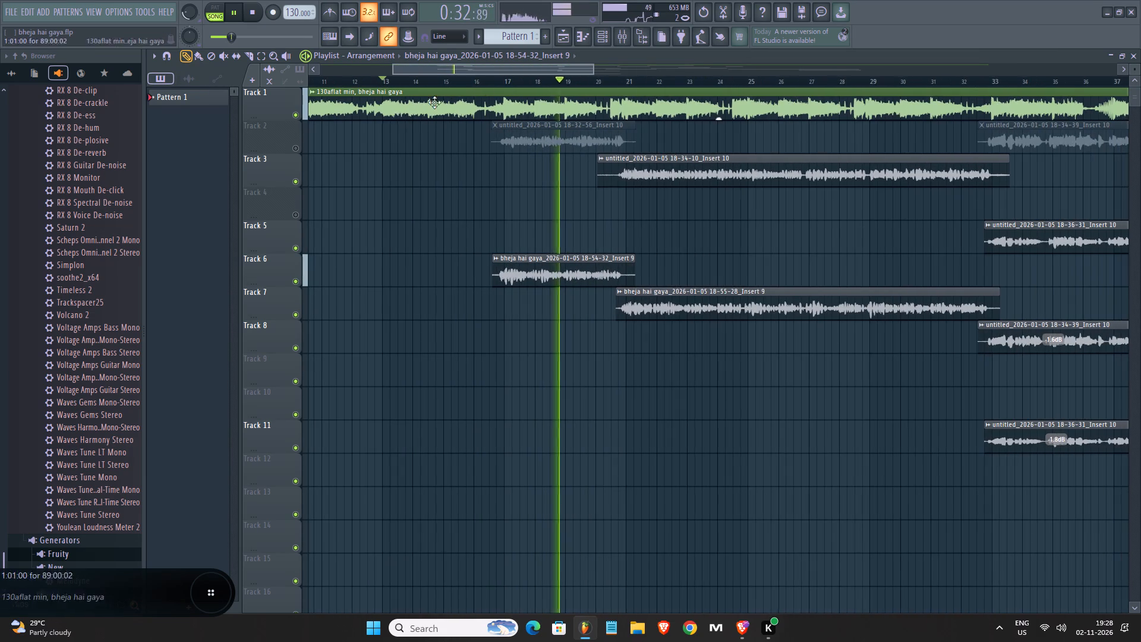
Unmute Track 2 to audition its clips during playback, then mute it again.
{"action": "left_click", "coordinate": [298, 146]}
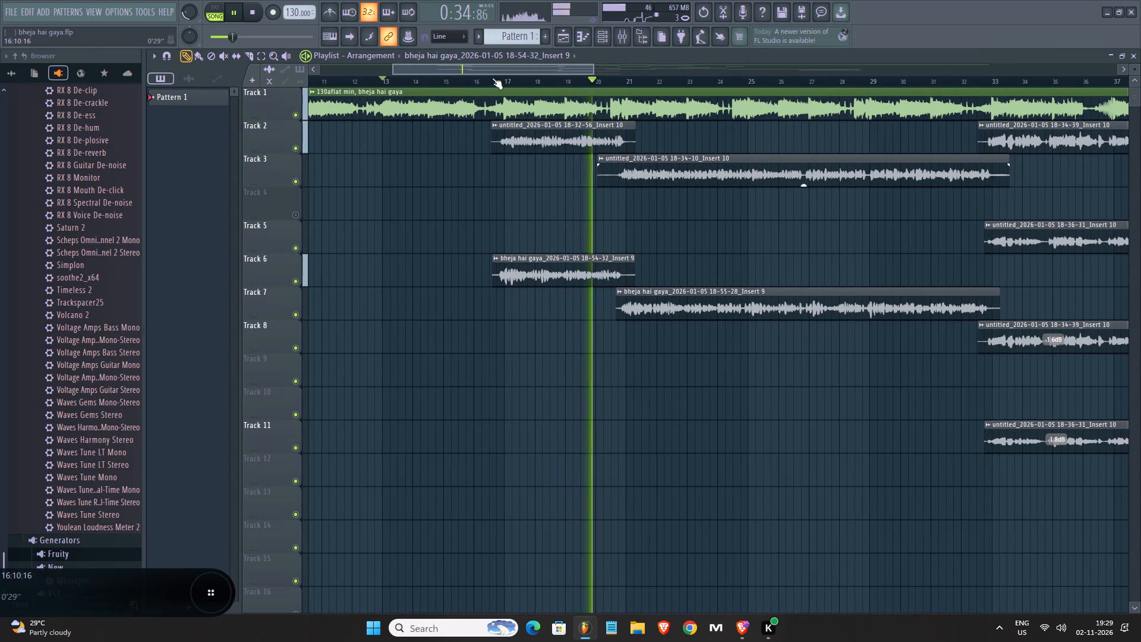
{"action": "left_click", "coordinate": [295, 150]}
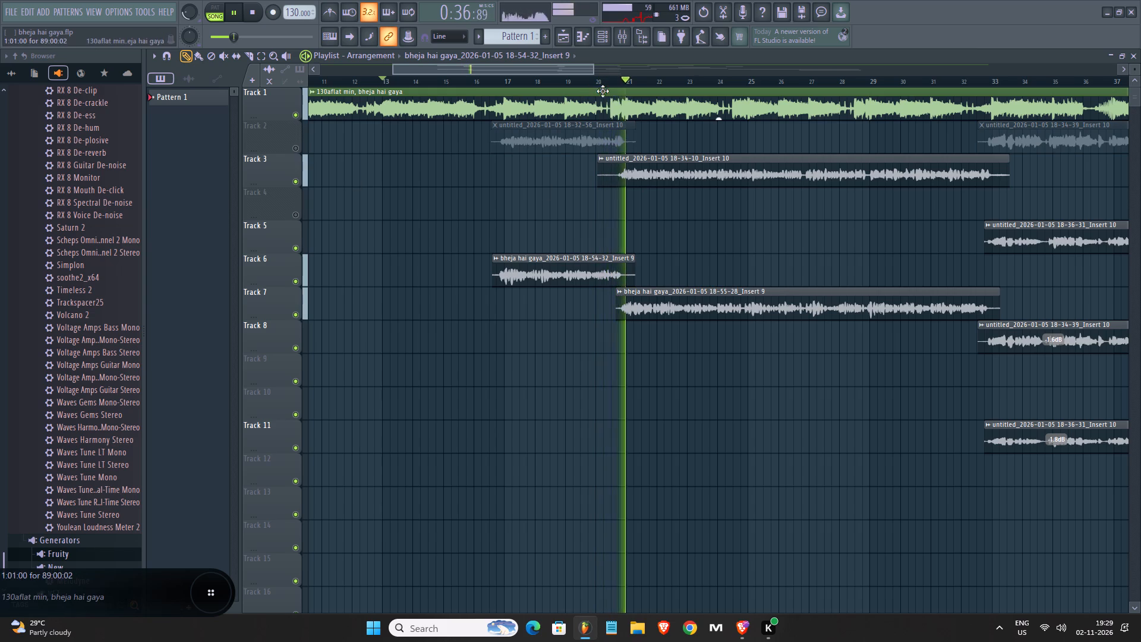
Move the playback position to about bar 20 and stop playback.
{"action": "left_click", "coordinate": [605, 84]}
{"action": "key", "text": "space"}
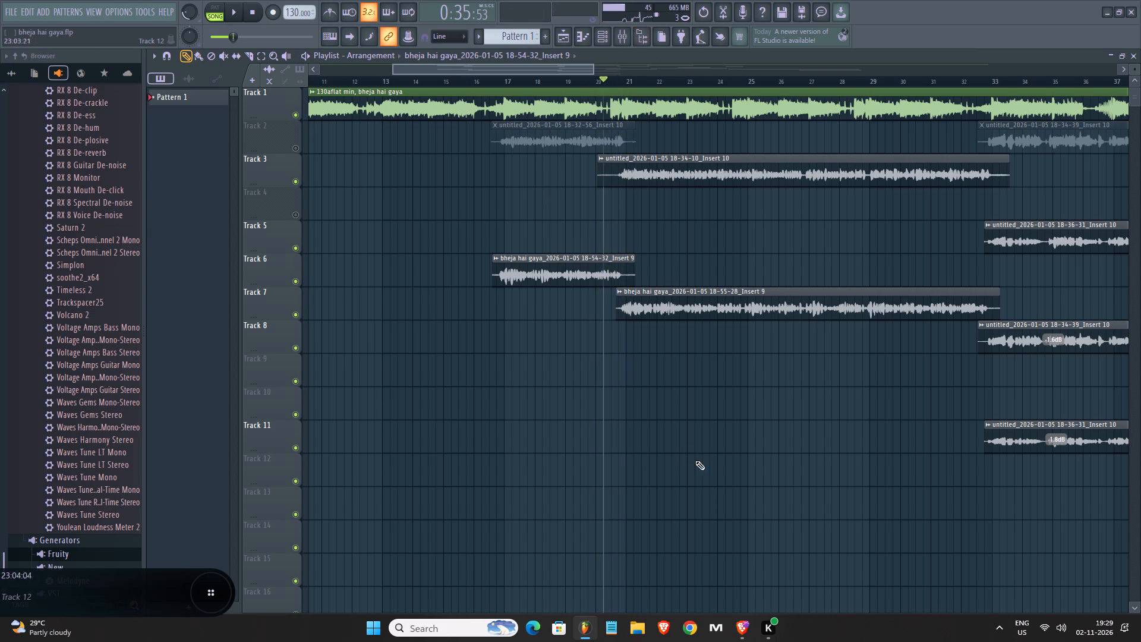
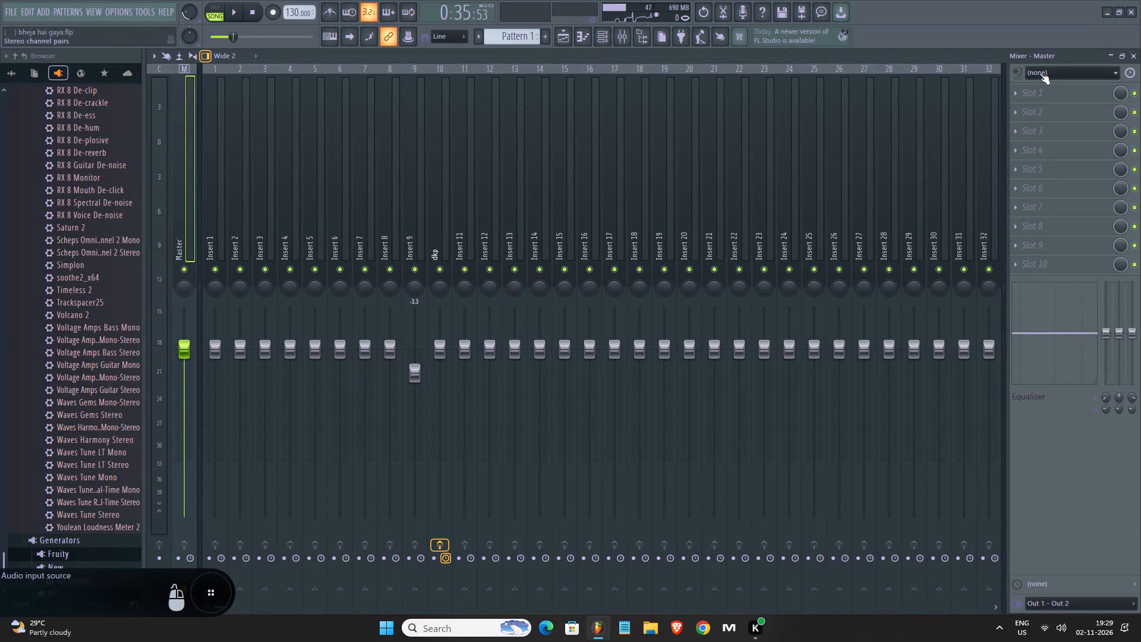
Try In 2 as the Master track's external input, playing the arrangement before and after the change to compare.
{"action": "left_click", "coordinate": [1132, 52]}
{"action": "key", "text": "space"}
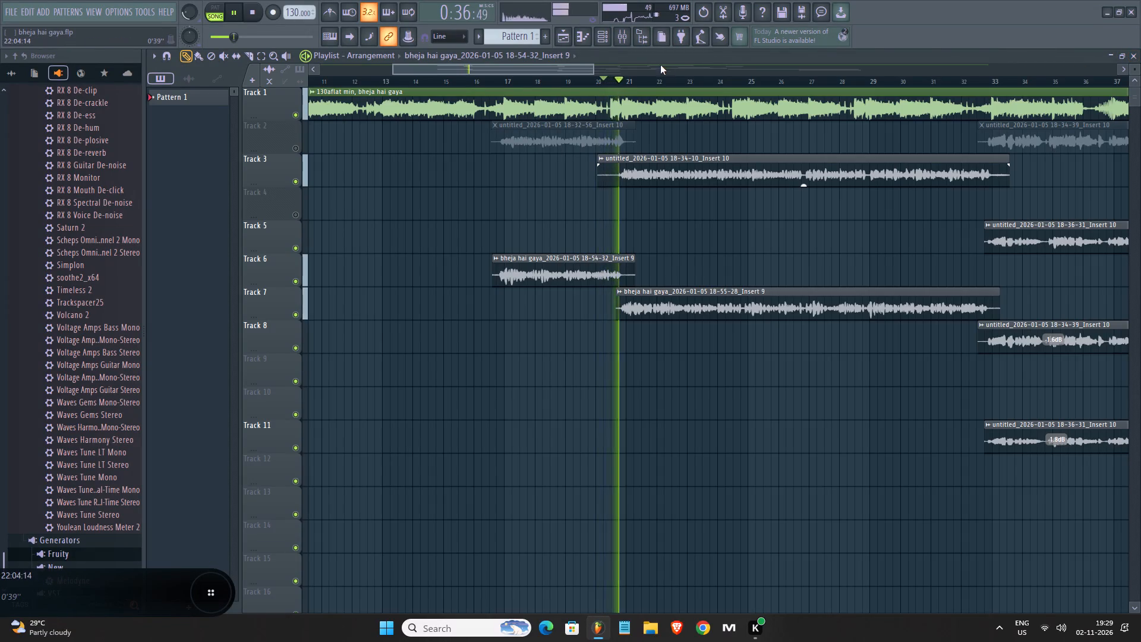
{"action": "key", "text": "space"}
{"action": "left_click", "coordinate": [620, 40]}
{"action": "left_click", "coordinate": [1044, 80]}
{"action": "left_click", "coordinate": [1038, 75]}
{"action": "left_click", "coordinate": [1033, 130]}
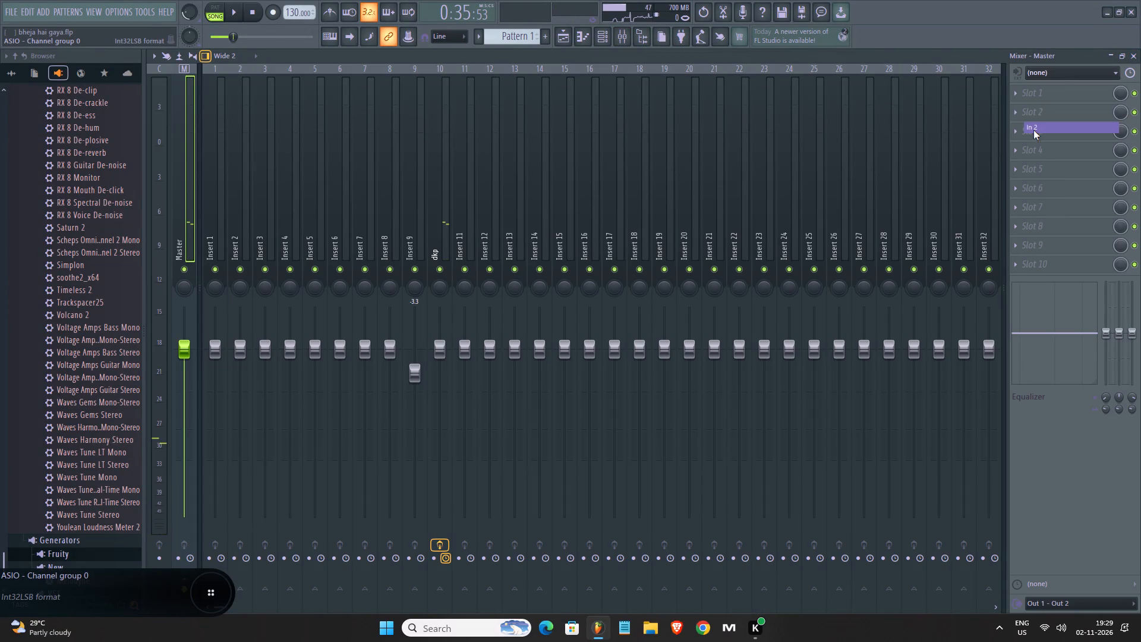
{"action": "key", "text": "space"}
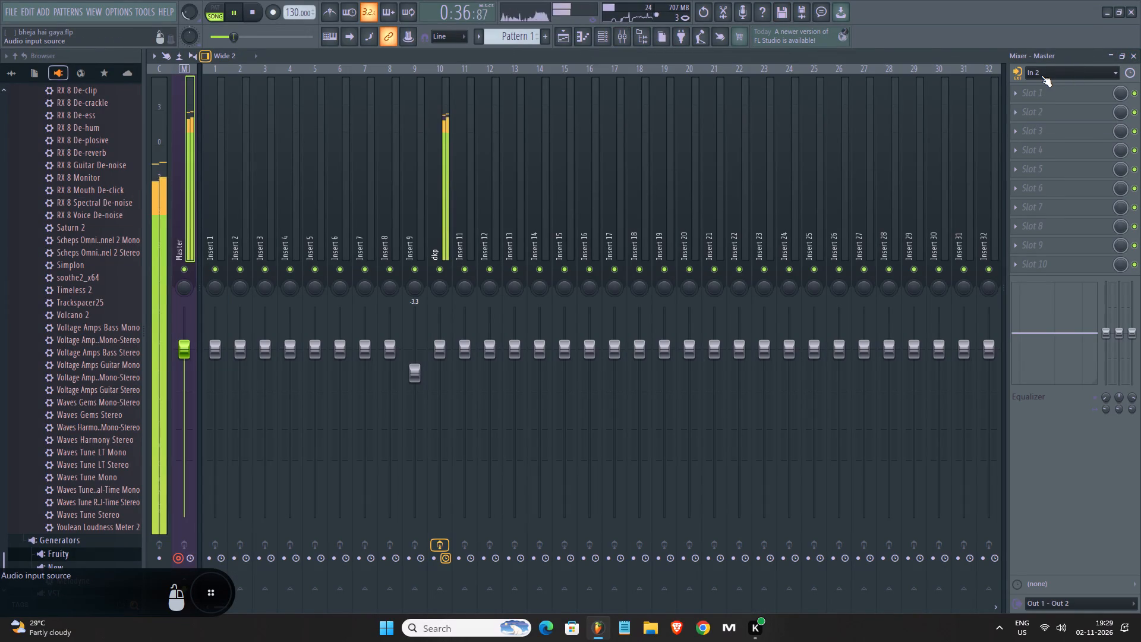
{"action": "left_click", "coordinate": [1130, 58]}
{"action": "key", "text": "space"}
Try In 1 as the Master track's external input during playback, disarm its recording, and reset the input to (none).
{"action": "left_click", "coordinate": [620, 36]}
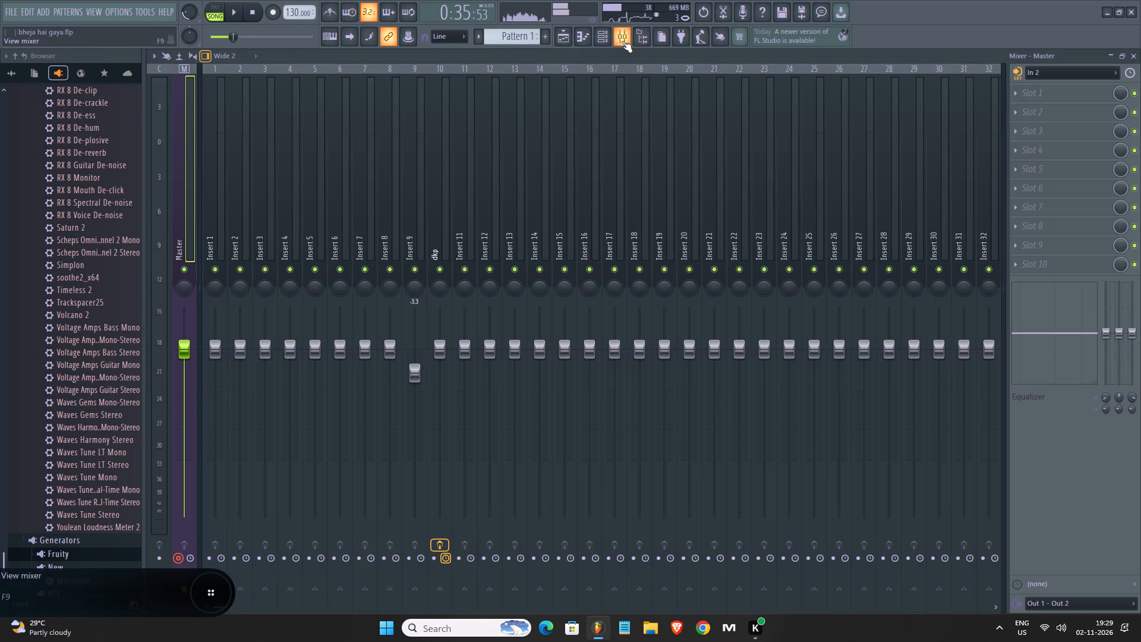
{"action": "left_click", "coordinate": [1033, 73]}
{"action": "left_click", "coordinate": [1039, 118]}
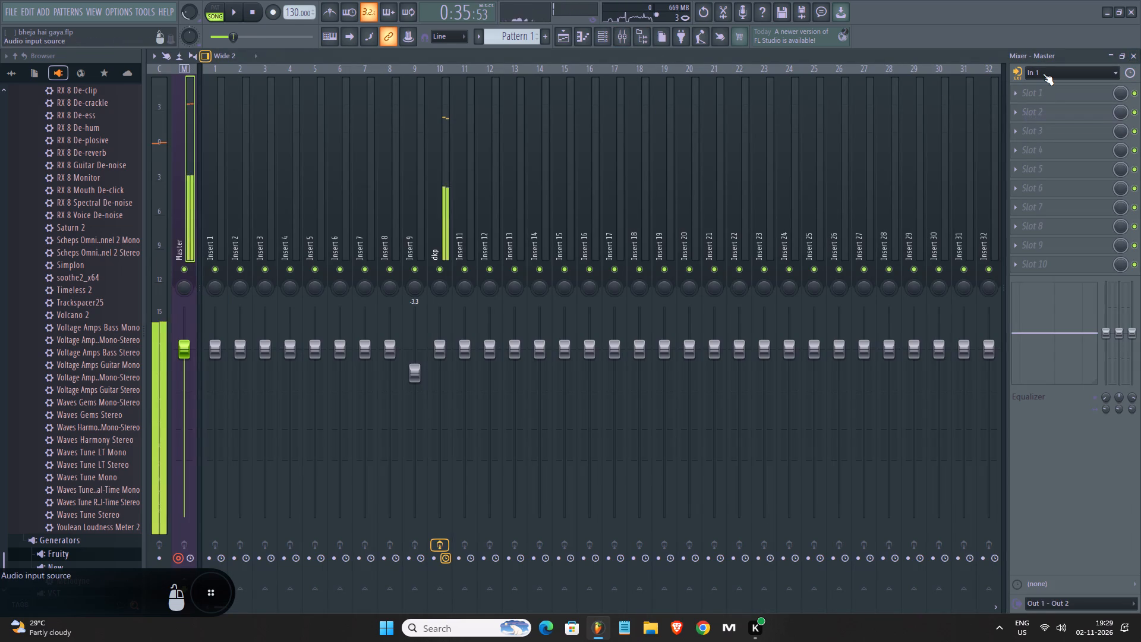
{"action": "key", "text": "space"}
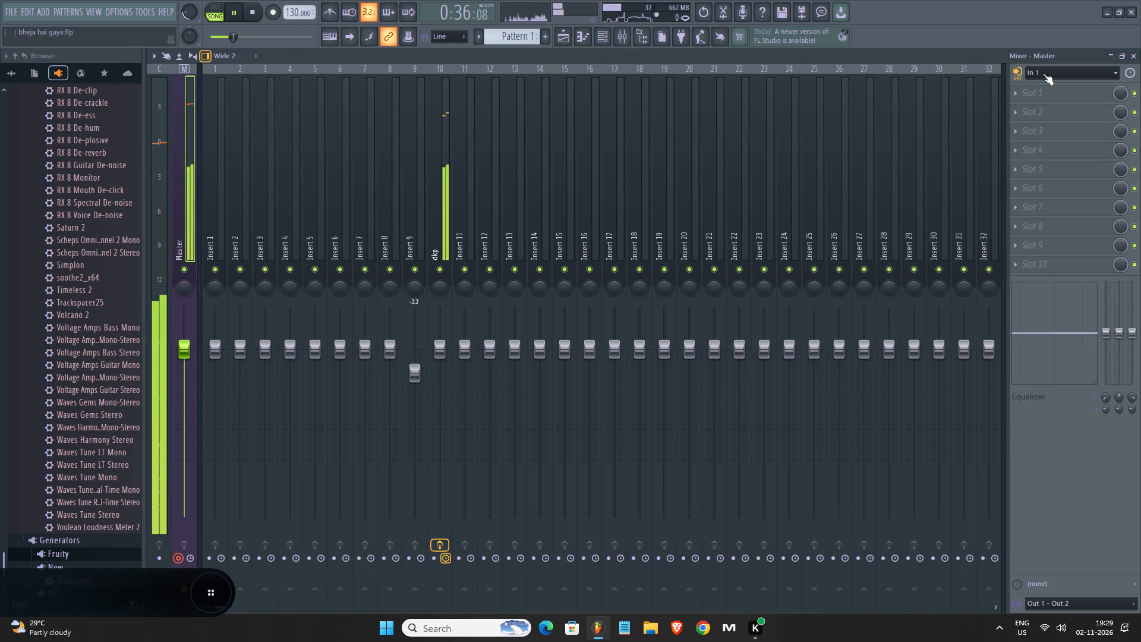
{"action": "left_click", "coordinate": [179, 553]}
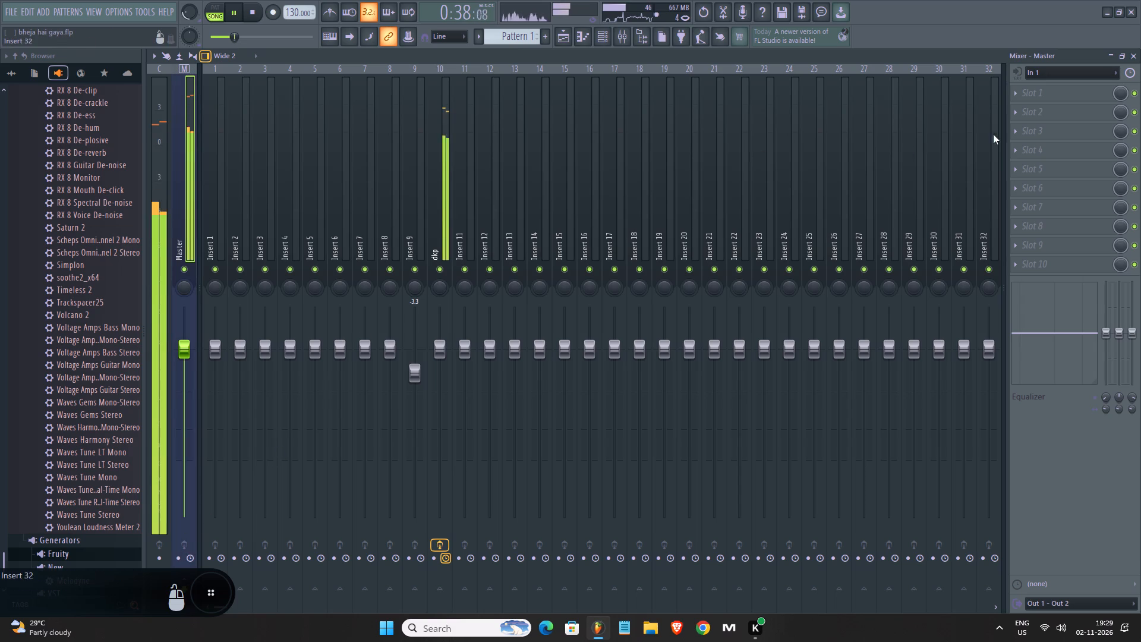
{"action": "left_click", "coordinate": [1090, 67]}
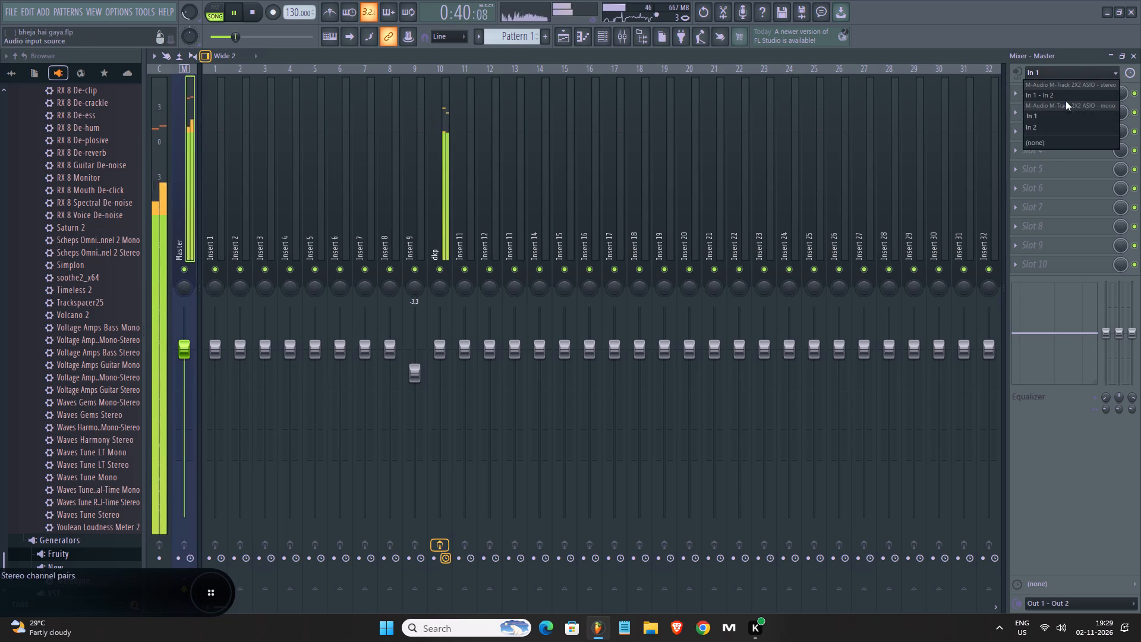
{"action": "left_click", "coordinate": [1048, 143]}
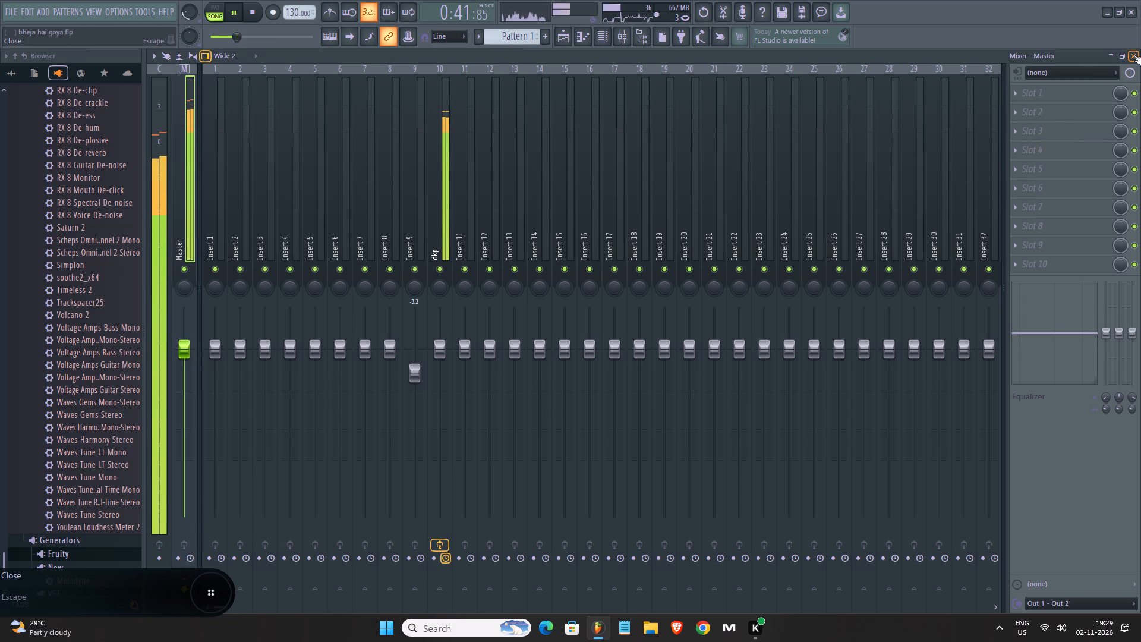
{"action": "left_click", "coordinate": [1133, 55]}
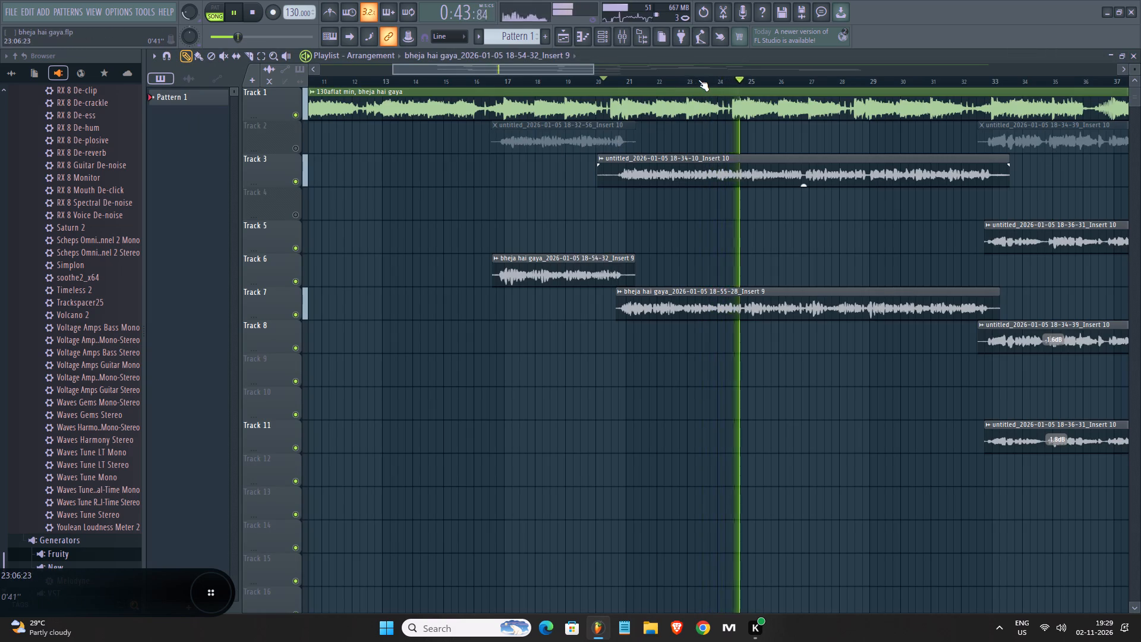
Lower the gain of Track 3's 18-34-10 vocal clip to -9.1 dB, checking it during playback from about bar 18.
{"action": "scroll", "coordinate": [698, 80], "scroll_direction": "down", "scroll_amount": 3}
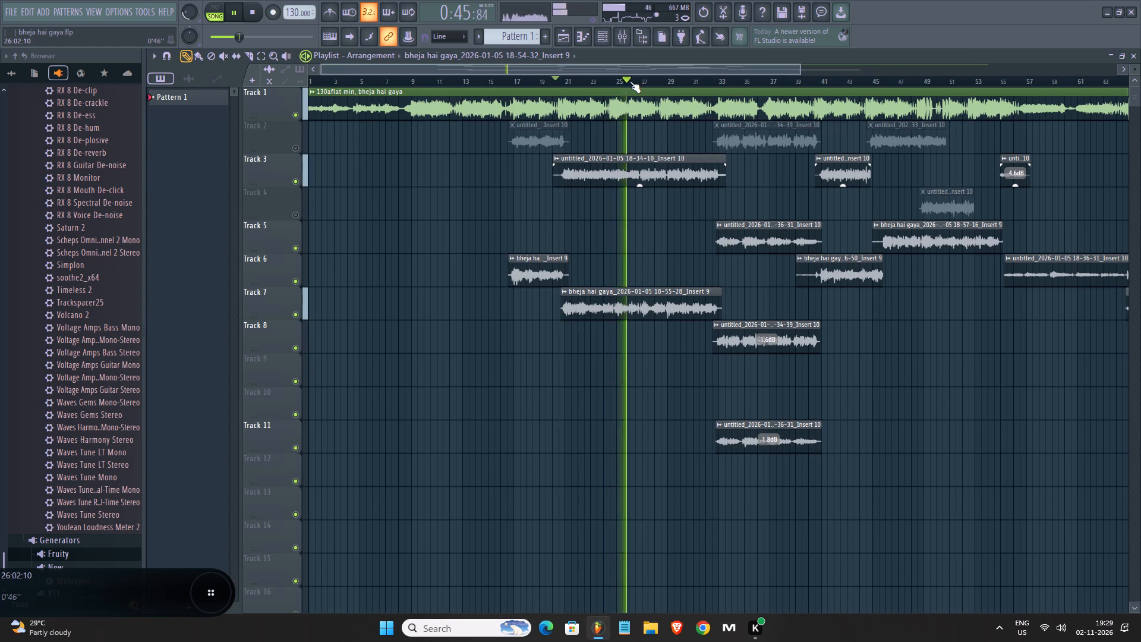
{"action": "scroll", "coordinate": [630, 81], "scroll_direction": "up", "scroll_amount": 3}
{"action": "left_click_drag", "start_coordinate": [657, 184], "coordinate": [643, 227]}
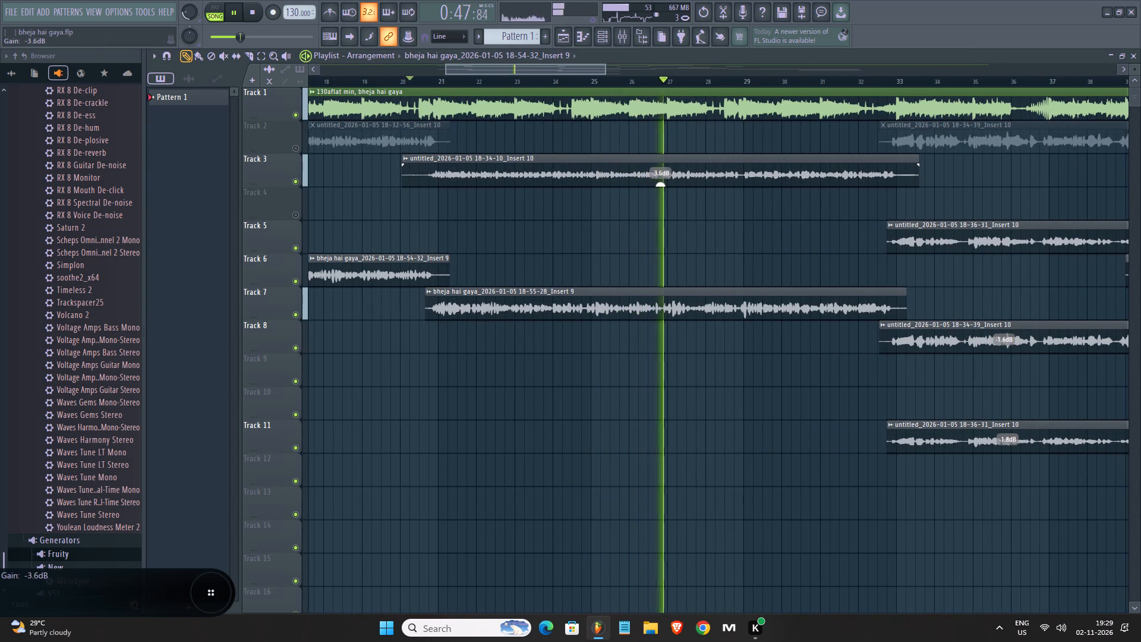
{"action": "left_click_drag", "start_coordinate": [643, 227], "coordinate": [631, 270]}
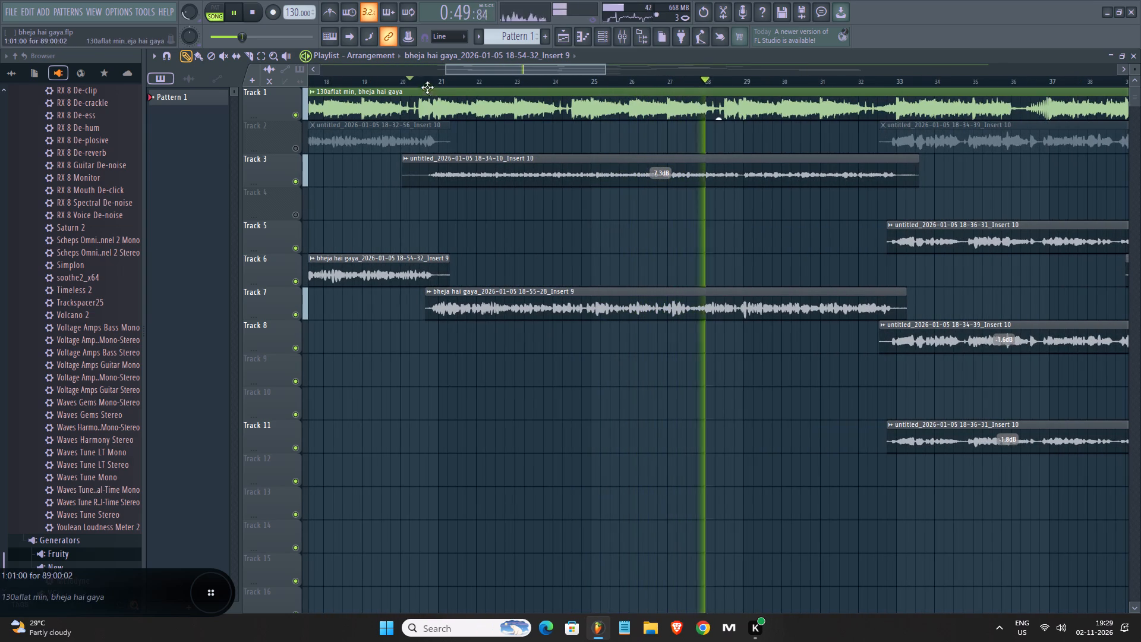
{"action": "left_click", "coordinate": [418, 82]}
{"action": "left_click", "coordinate": [343, 78]}
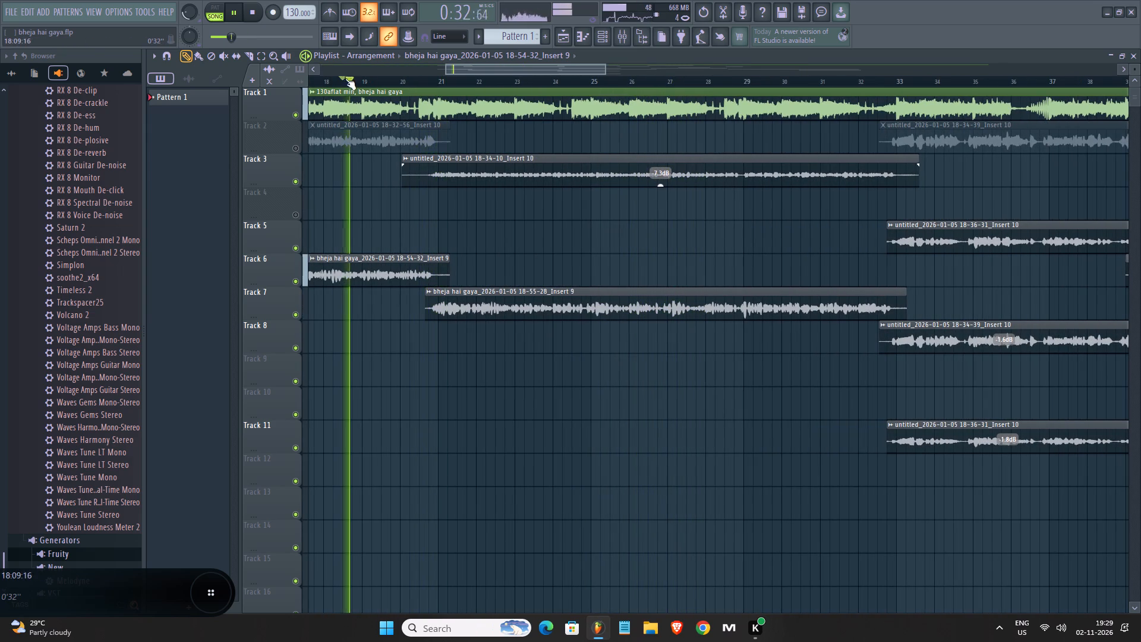
{"action": "scroll", "coordinate": [428, 84], "scroll_direction": "up", "scroll_amount": 1}
{"action": "scroll", "coordinate": [428, 84], "scroll_direction": "down", "scroll_amount": 3}
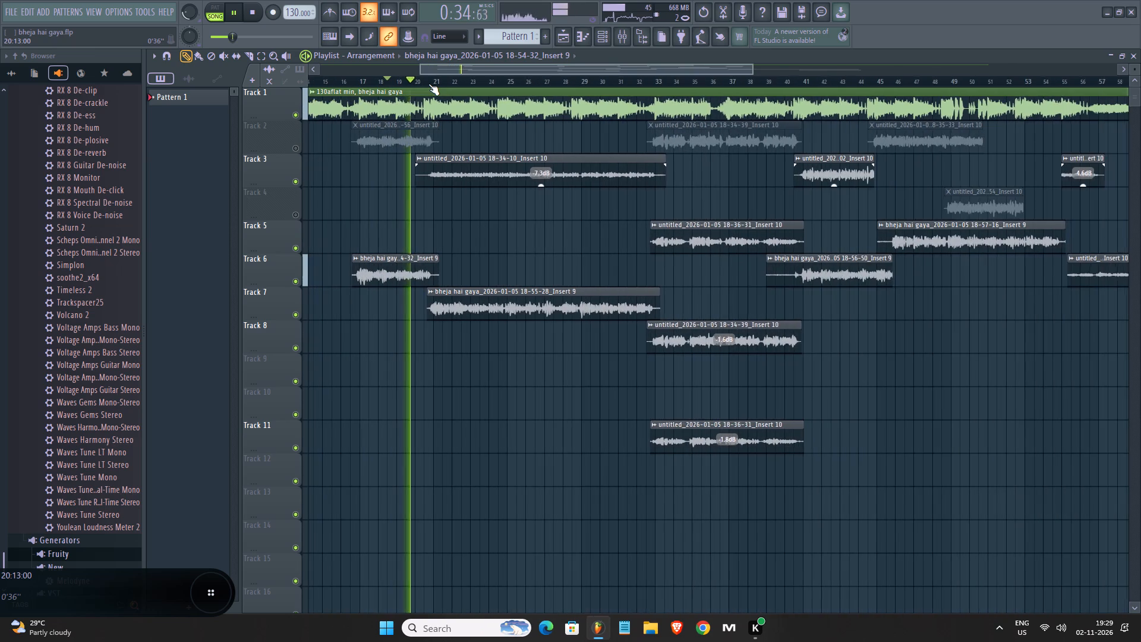
{"action": "scroll", "coordinate": [428, 82], "scroll_direction": "up", "scroll_amount": 2}
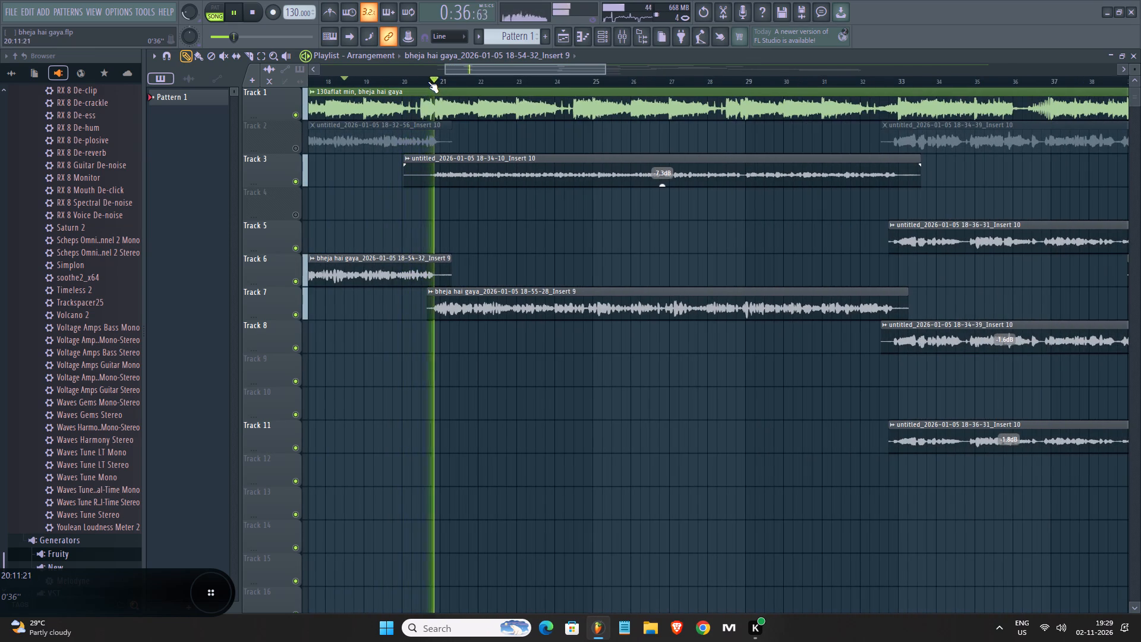
{"action": "scroll", "coordinate": [428, 81], "scroll_direction": "down", "scroll_amount": 2}
{"action": "left_click_drag", "start_coordinate": [540, 184], "coordinate": [537, 188]}
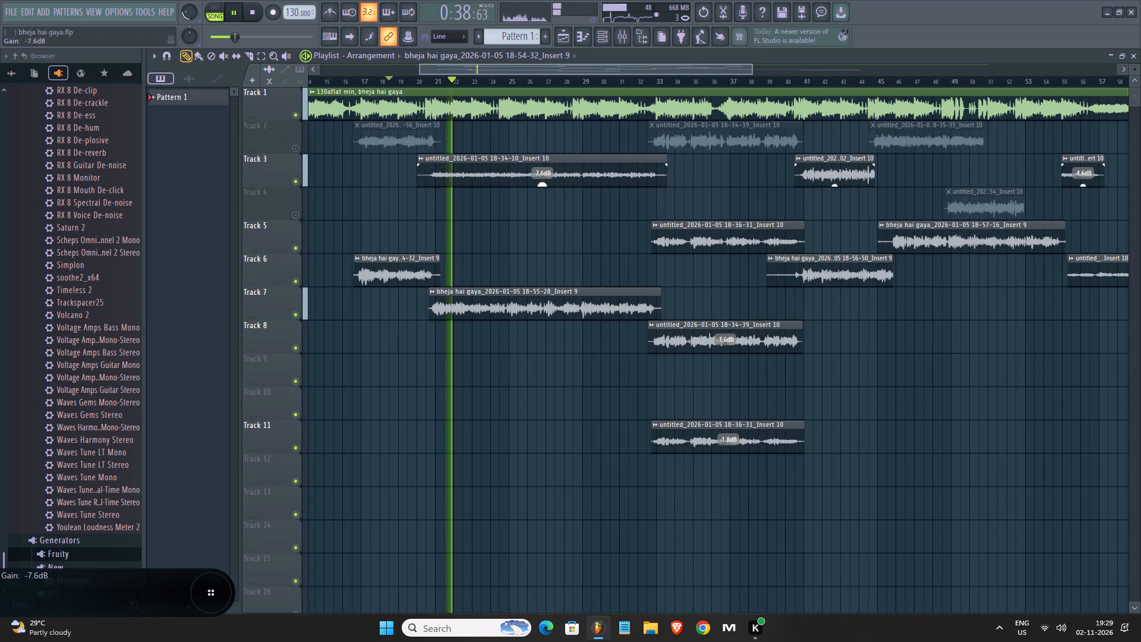
{"action": "left_click_drag", "start_coordinate": [537, 188], "coordinate": [535, 207]}
Replay the section from about bar 18, muting and unmuting Track 7 to compare its vocal against Track 3's.
{"action": "key", "text": "space"}
{"action": "key", "text": "space"}
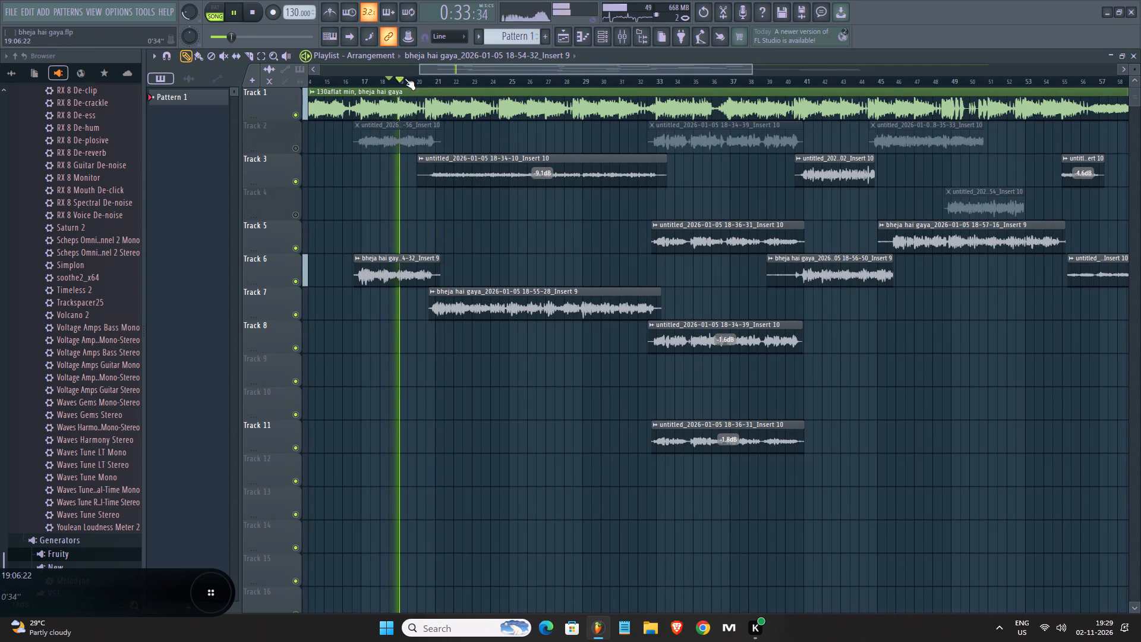
{"action": "scroll", "coordinate": [191, 17], "scroll_direction": "up", "scroll_amount": 3}
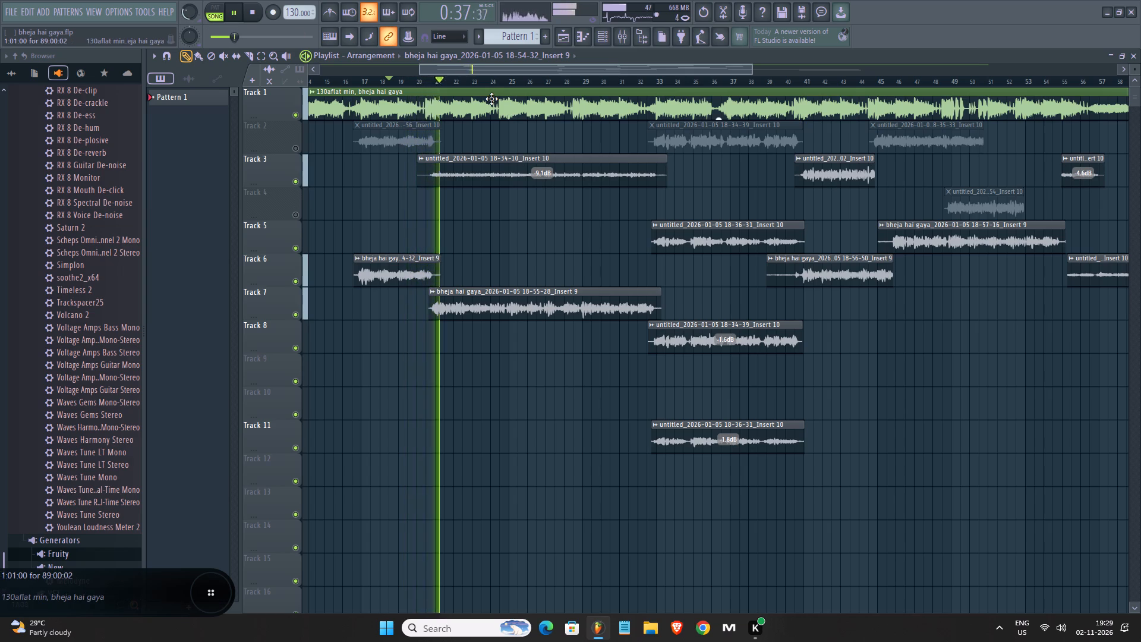
{"action": "left_click", "coordinate": [292, 316]}
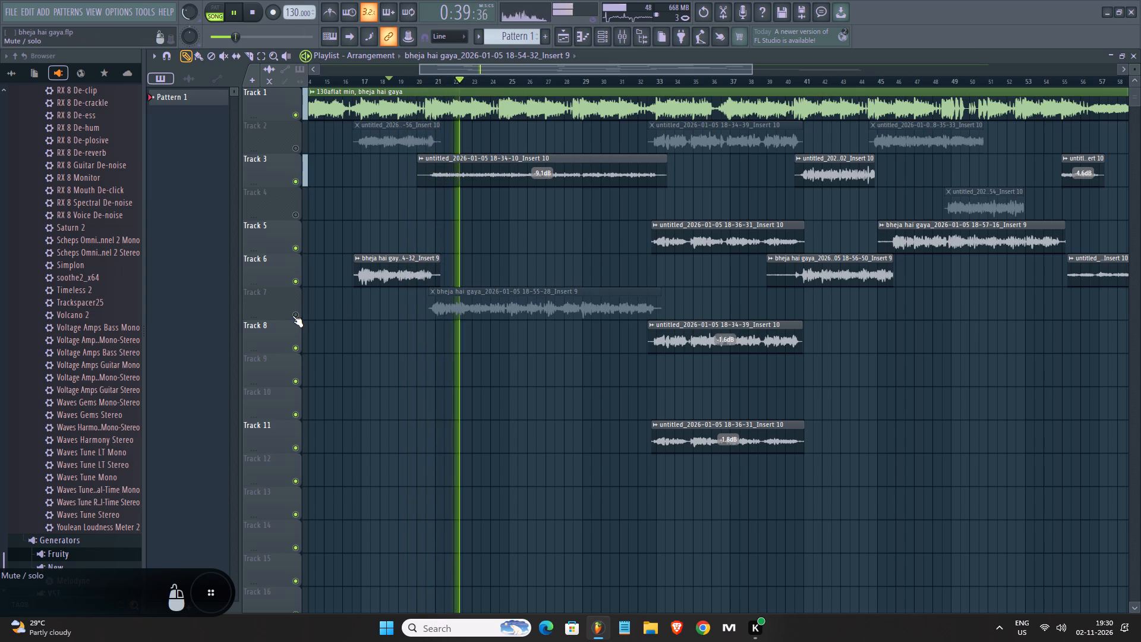
{"action": "left_click", "coordinate": [292, 316]}
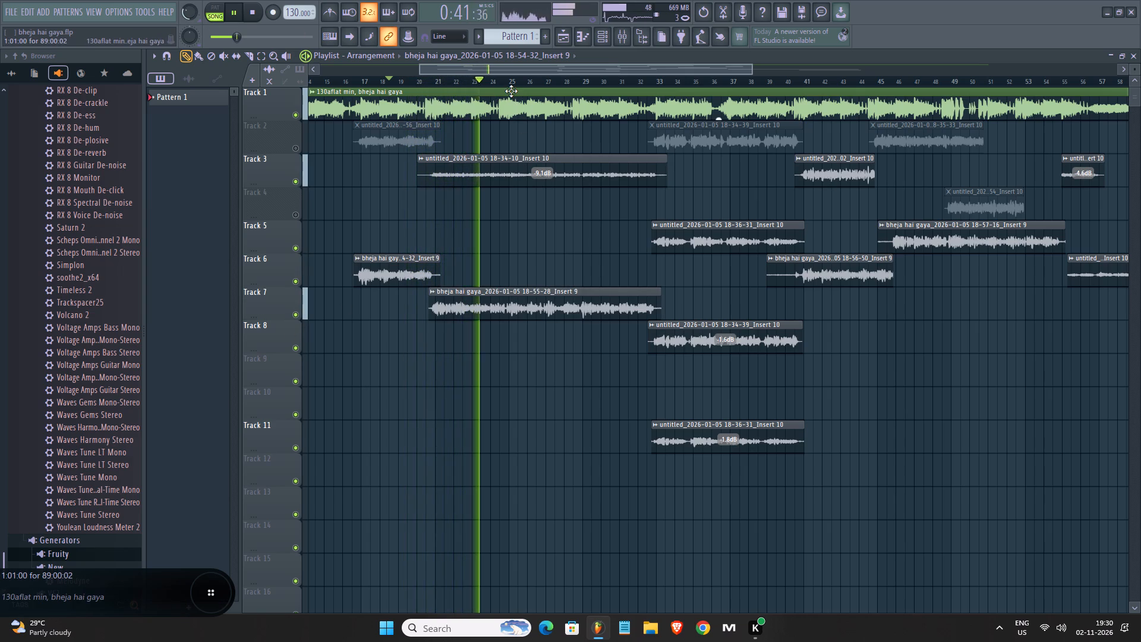
{"action": "scroll", "coordinate": [512, 84], "scroll_direction": "up", "scroll_amount": 1}
{"action": "scroll", "coordinate": [512, 84], "scroll_direction": "down", "scroll_amount": 1}
{"action": "scroll", "coordinate": [512, 84], "scroll_direction": "up", "scroll_amount": 2}
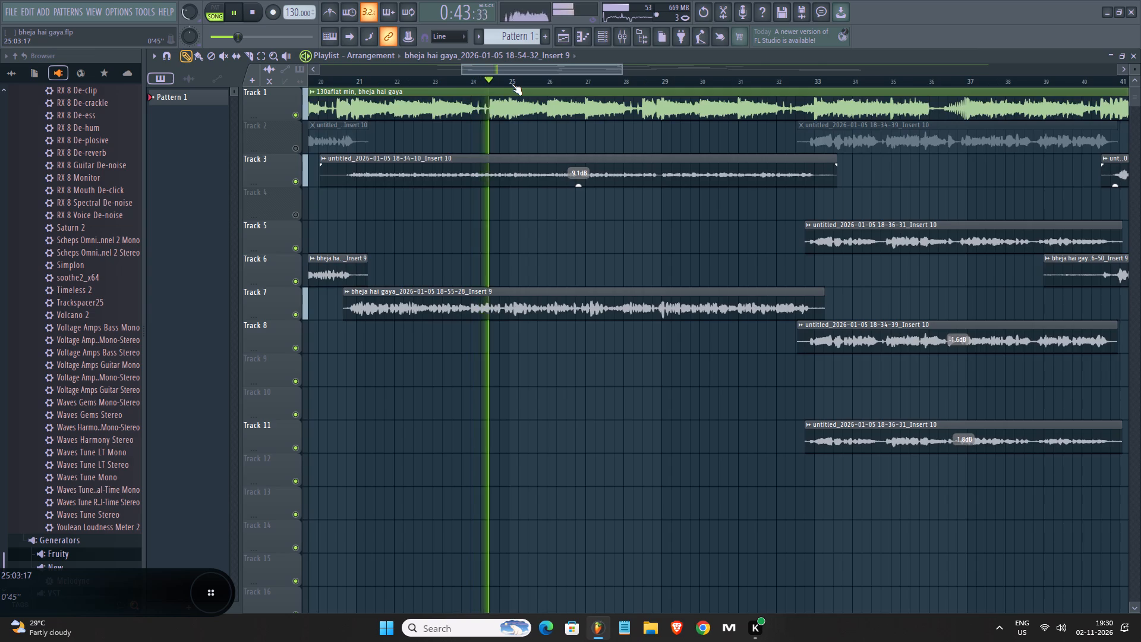
{"action": "scroll", "coordinate": [512, 84], "scroll_direction": "down", "scroll_amount": 3}
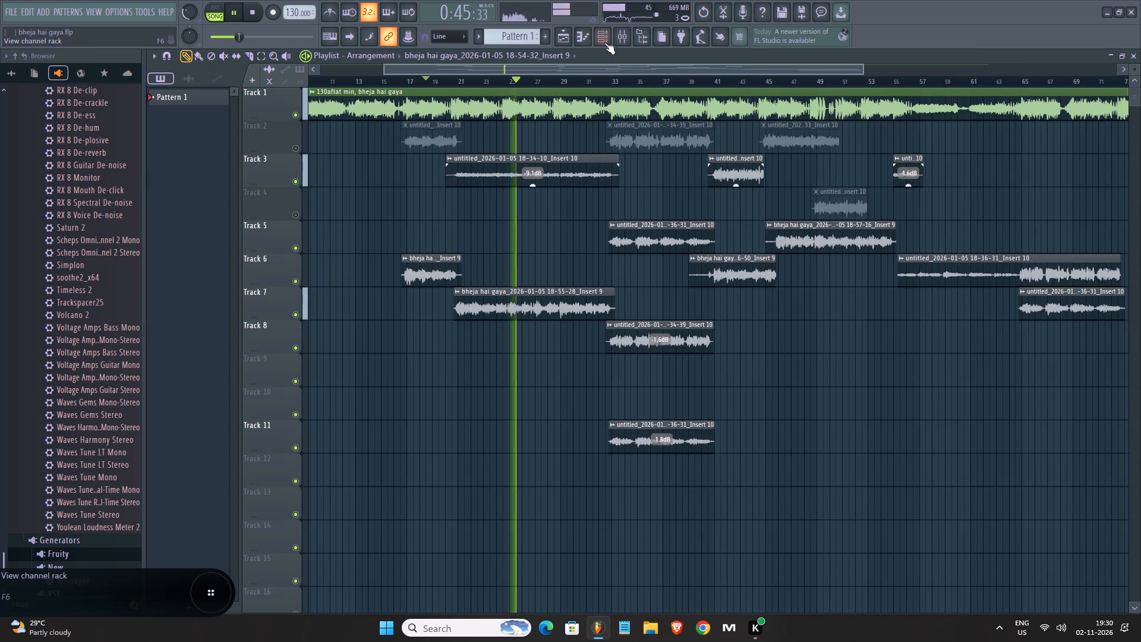
Load AR TG Mastering Stereo into the Master track's effect slot 3 and apply its Live preset.
{"action": "left_click", "coordinate": [624, 39]}
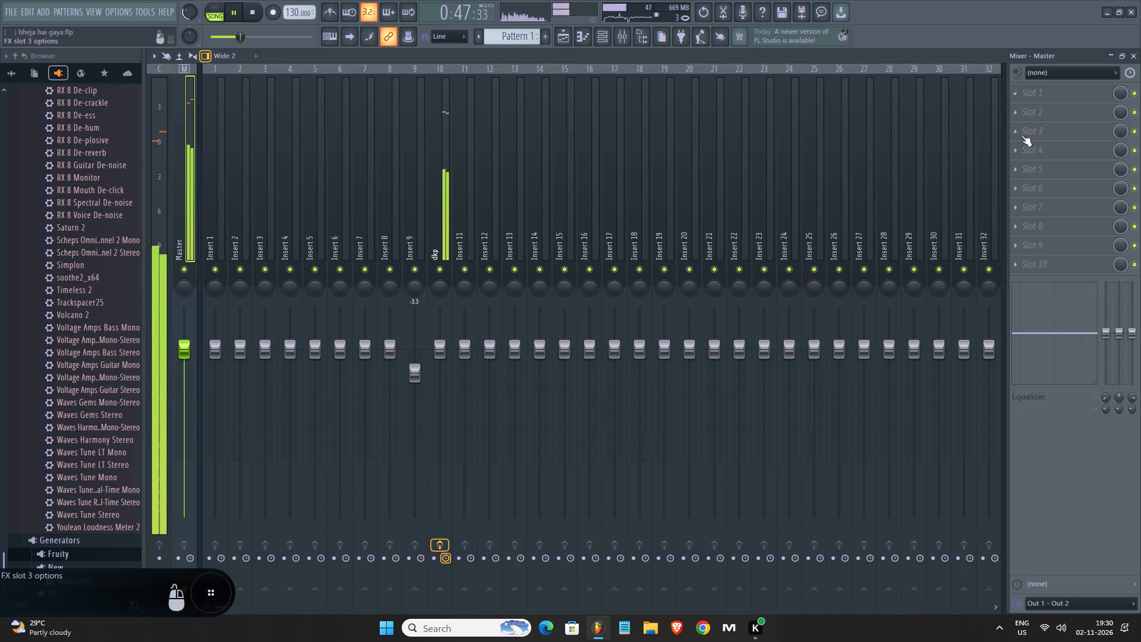
{"action": "left_click", "coordinate": [1021, 135]}
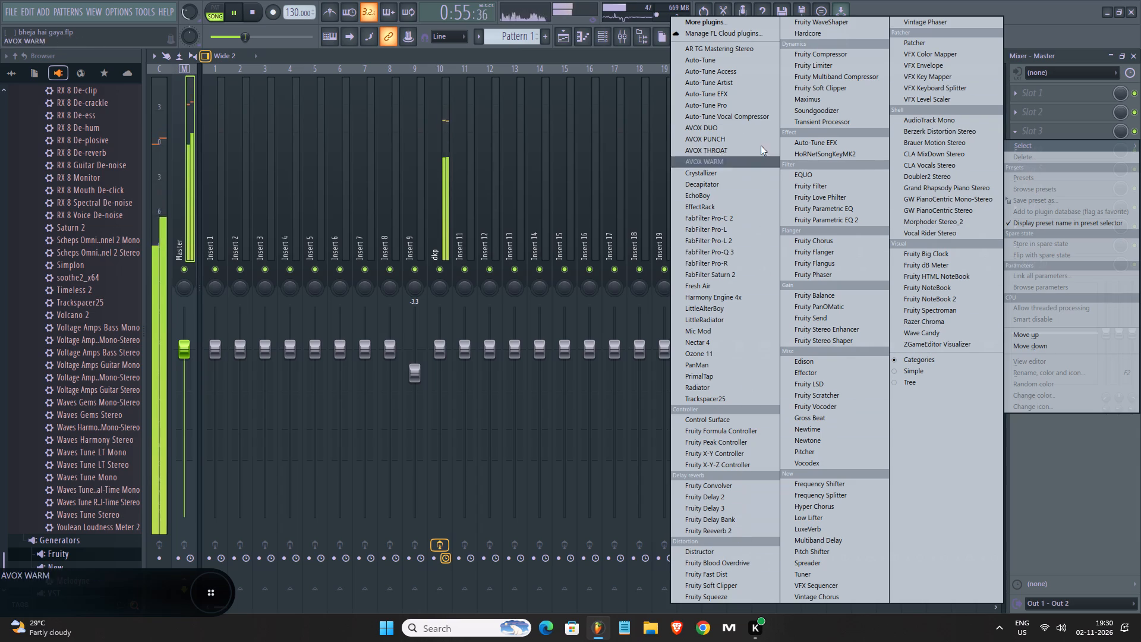
{"action": "left_click", "coordinate": [730, 51]}
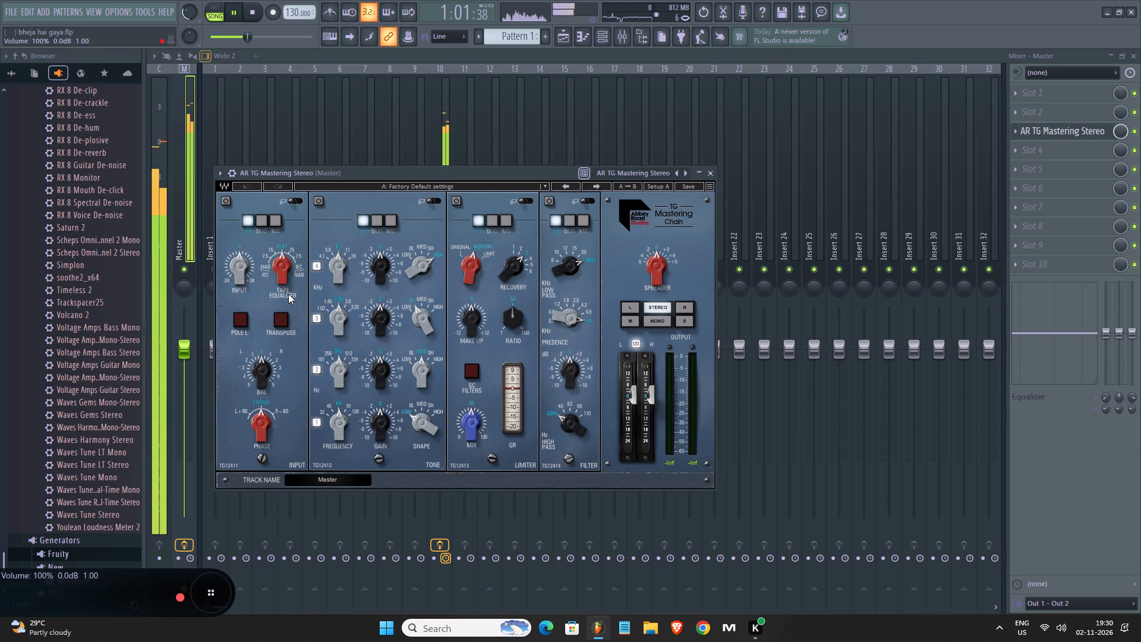
{"action": "left_click", "coordinate": [532, 182]}
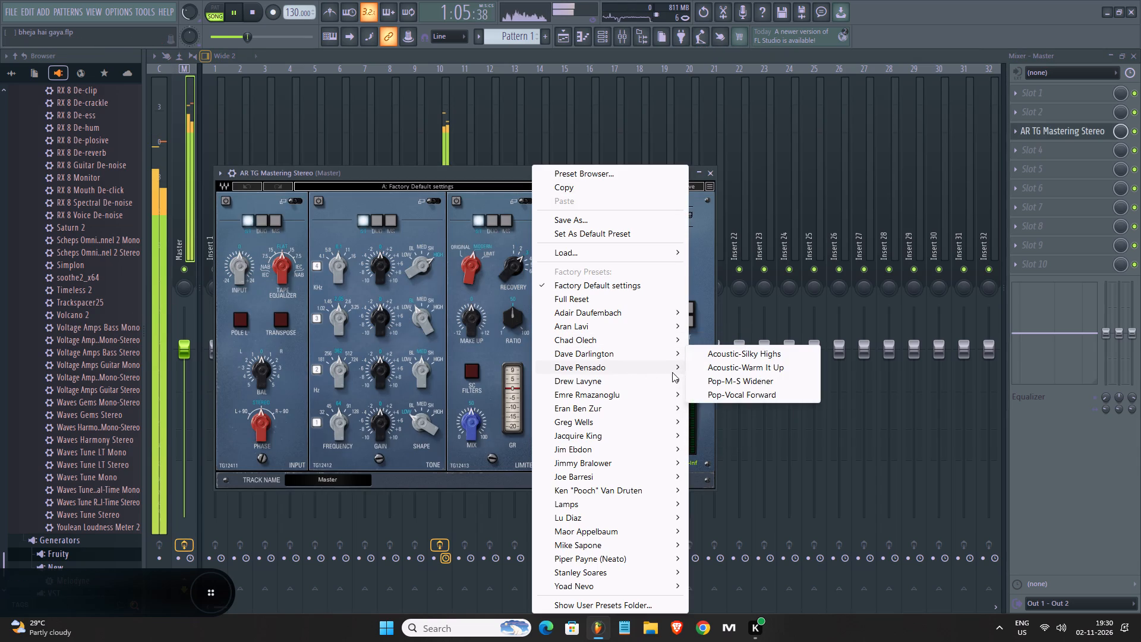
{"action": "left_click", "coordinate": [735, 382]}
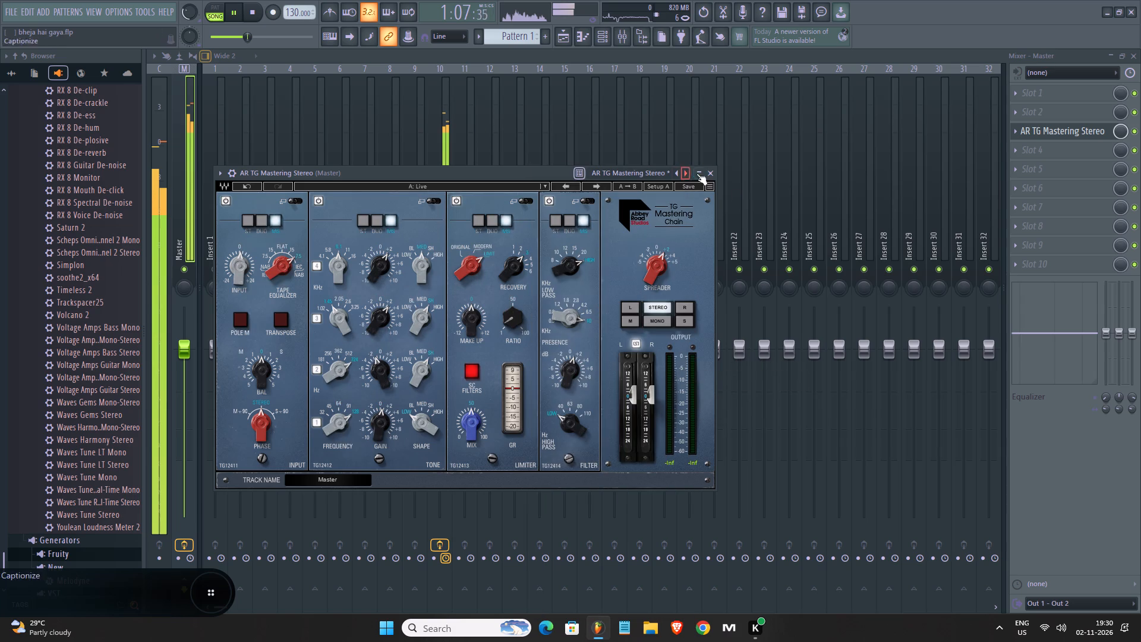
{"action": "left_click", "coordinate": [710, 174]}
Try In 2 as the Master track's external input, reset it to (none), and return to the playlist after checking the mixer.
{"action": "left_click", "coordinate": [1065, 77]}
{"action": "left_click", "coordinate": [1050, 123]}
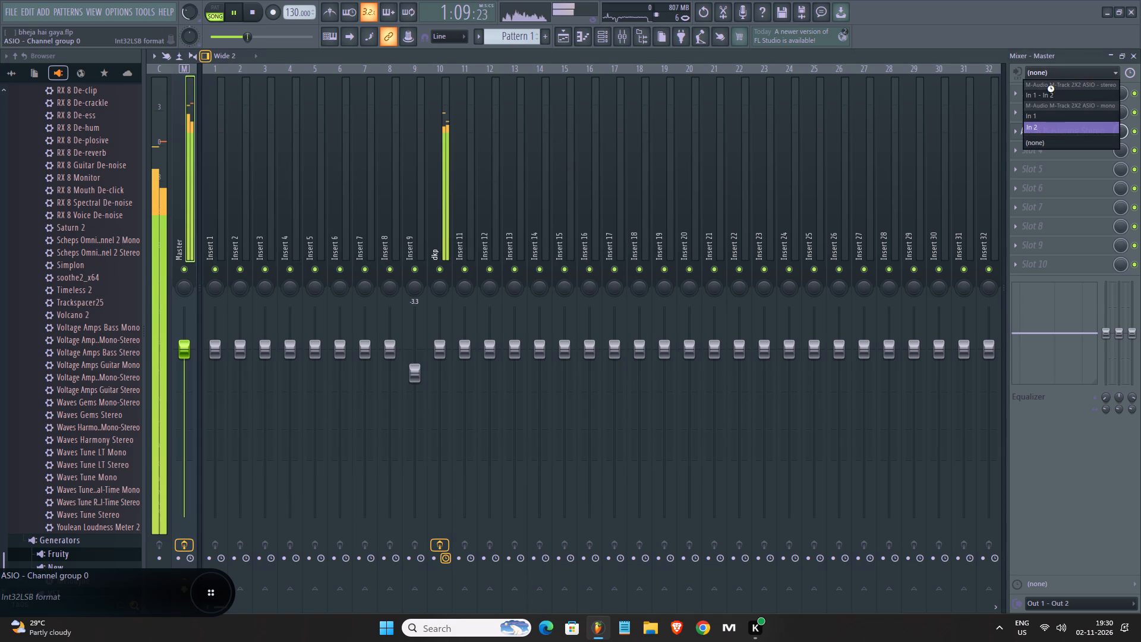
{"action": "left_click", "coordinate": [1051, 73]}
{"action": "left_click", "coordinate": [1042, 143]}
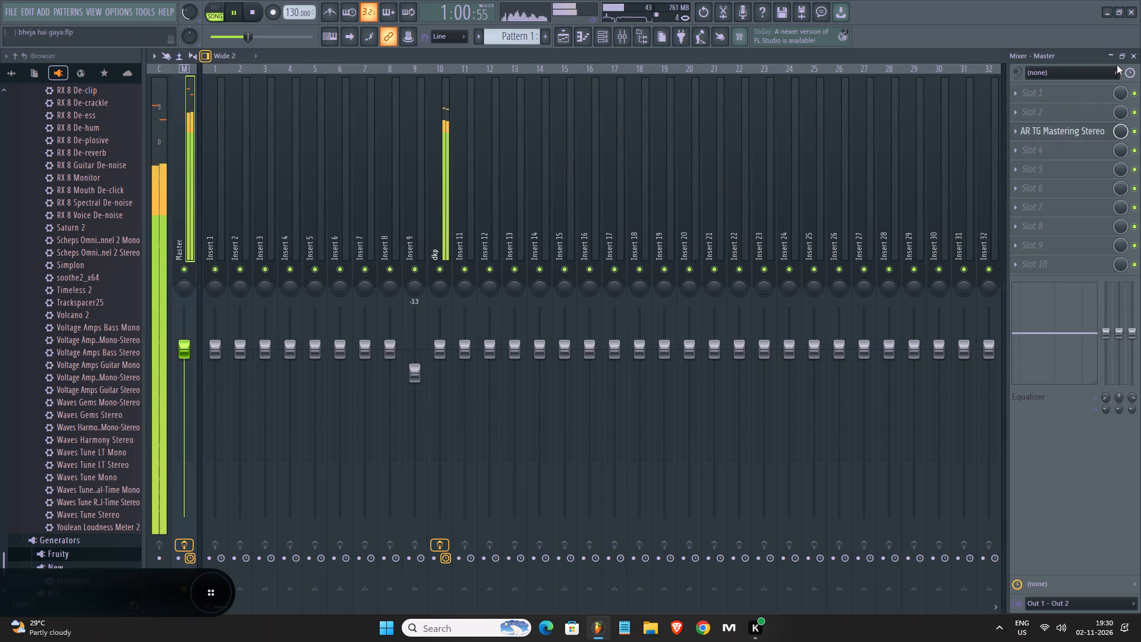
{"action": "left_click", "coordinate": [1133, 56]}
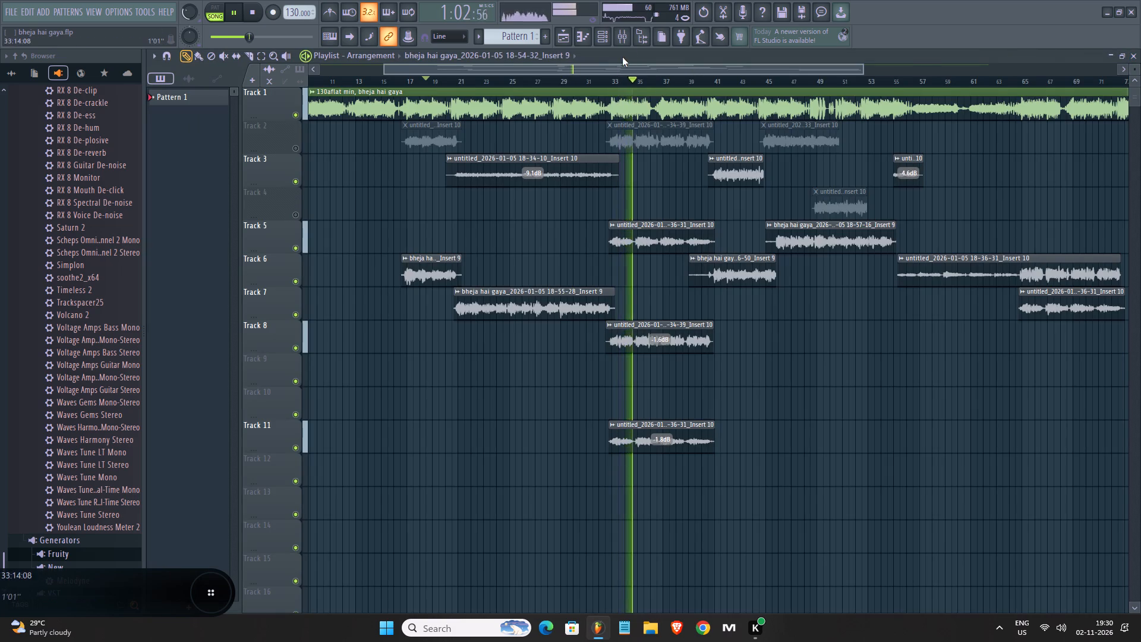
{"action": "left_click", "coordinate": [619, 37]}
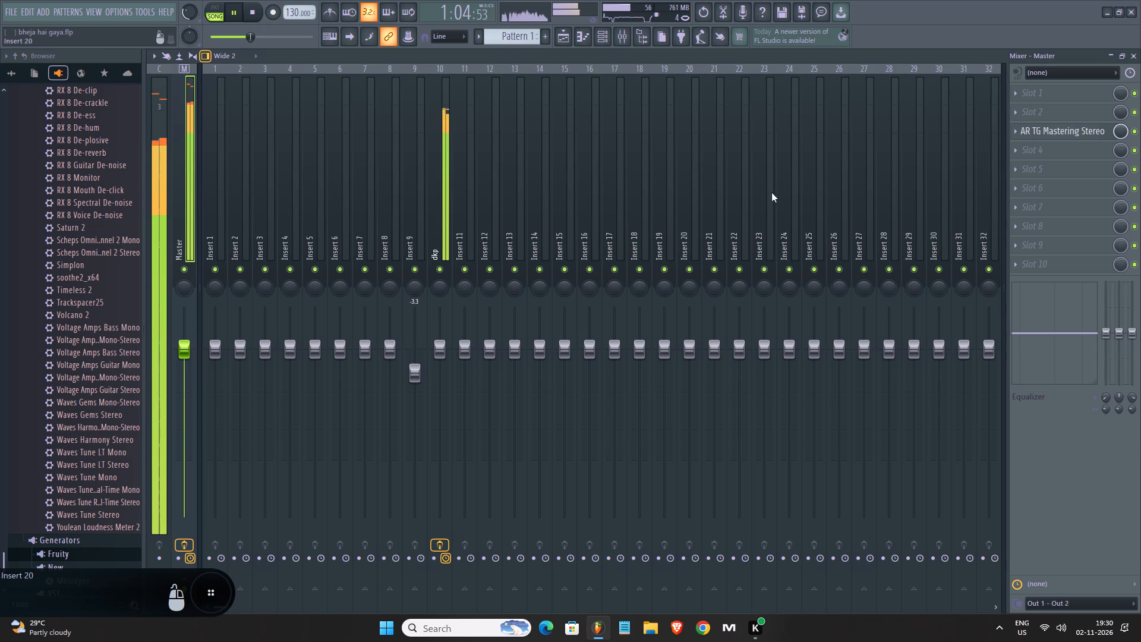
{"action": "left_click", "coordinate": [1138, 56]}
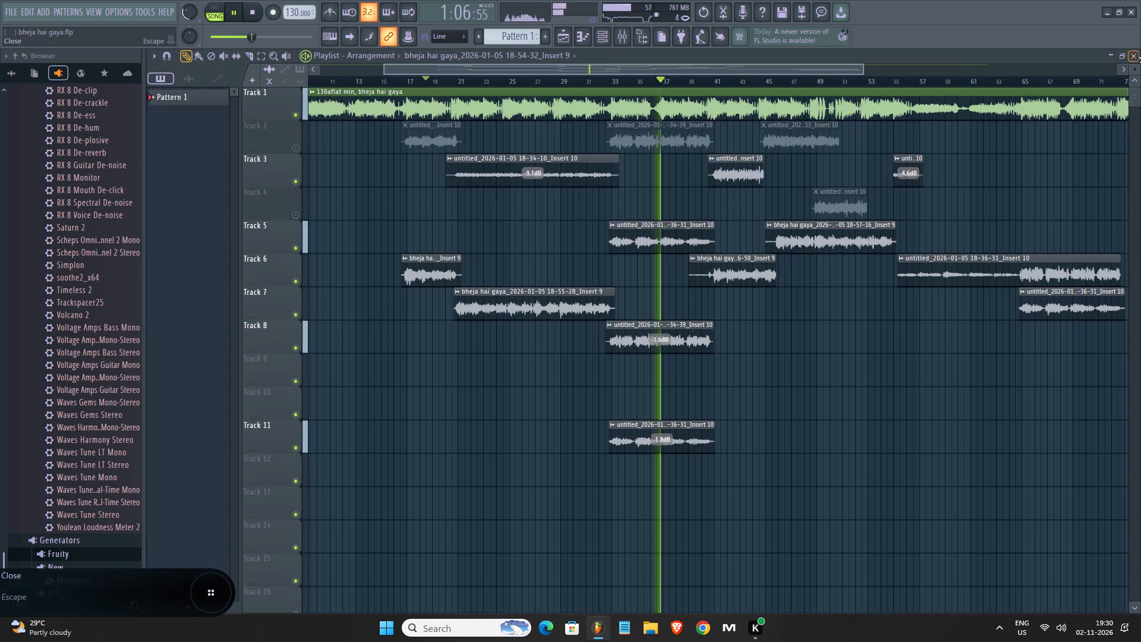
Audition the vocals with playback restarted from about bar 31 and again from about bar 27.
{"action": "left_click", "coordinate": [595, 78]}
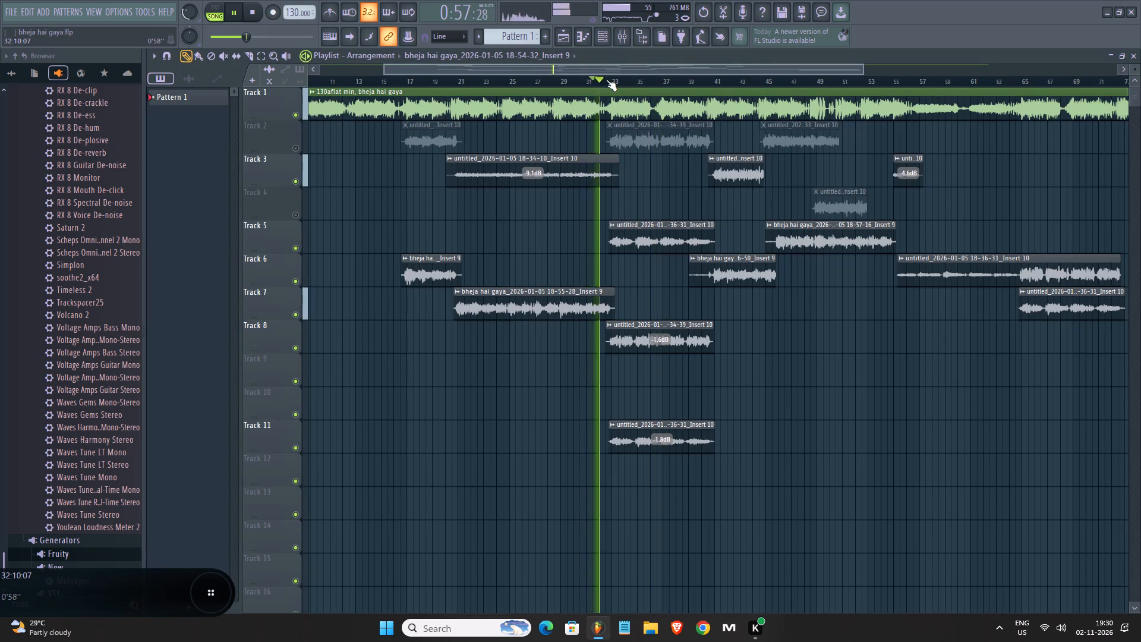
{"action": "scroll", "coordinate": [606, 80], "scroll_direction": "up", "scroll_amount": 2}
{"action": "scroll", "coordinate": [606, 80], "scroll_direction": "down", "scroll_amount": 2}
{"action": "left_click", "coordinate": [543, 80]}
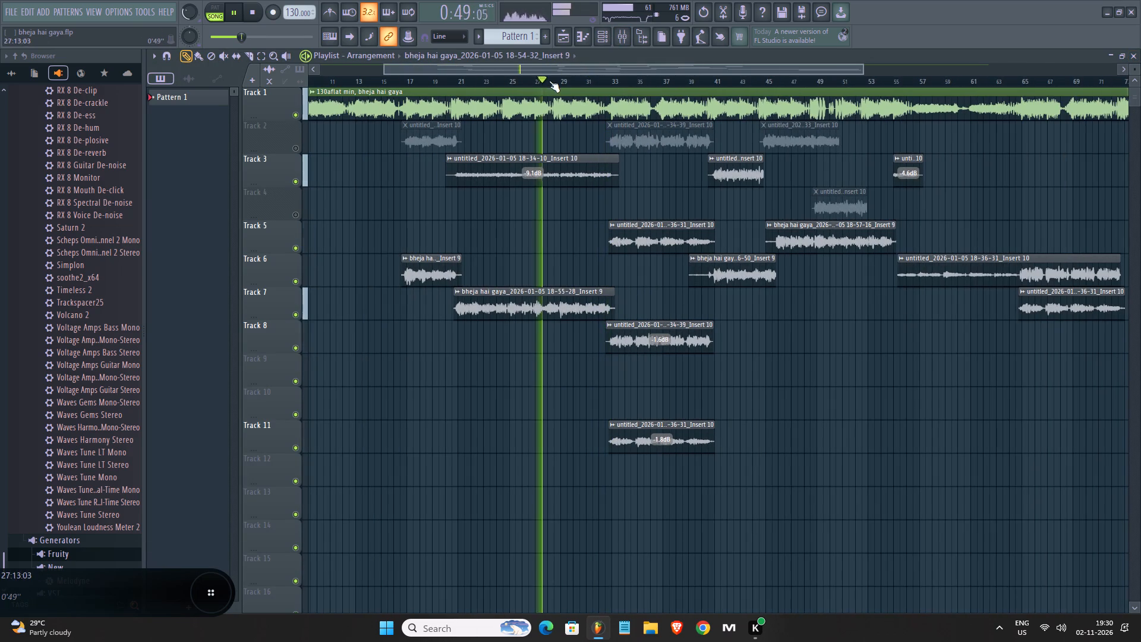
Trim the end of Track 3's long vocal clip back to about bar 29.
{"action": "scroll", "coordinate": [573, 82], "scroll_direction": "up", "scroll_amount": 1}
{"action": "scroll", "coordinate": [573, 82], "scroll_direction": "down", "scroll_amount": 1}
{"action": "scroll", "coordinate": [573, 82], "scroll_direction": "up", "scroll_amount": 4}
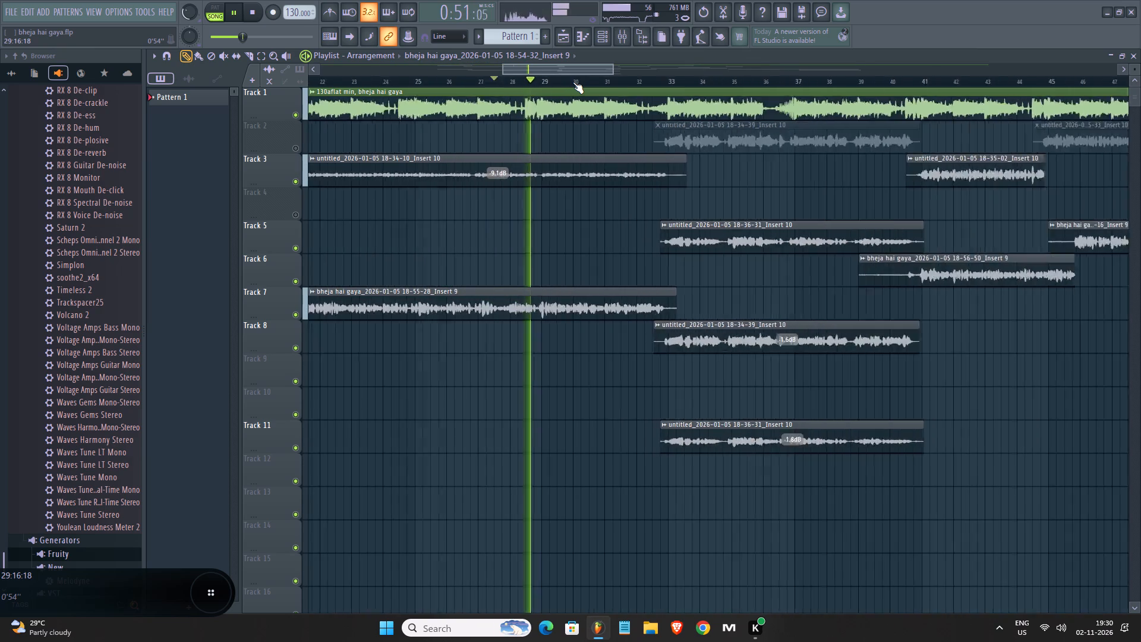
{"action": "scroll", "coordinate": [573, 82], "scroll_direction": "down", "scroll_amount": 1}
{"action": "scroll", "coordinate": [573, 82], "scroll_direction": "up", "scroll_amount": 2}
{"action": "scroll", "coordinate": [573, 82], "scroll_direction": "down", "scroll_amount": 2}
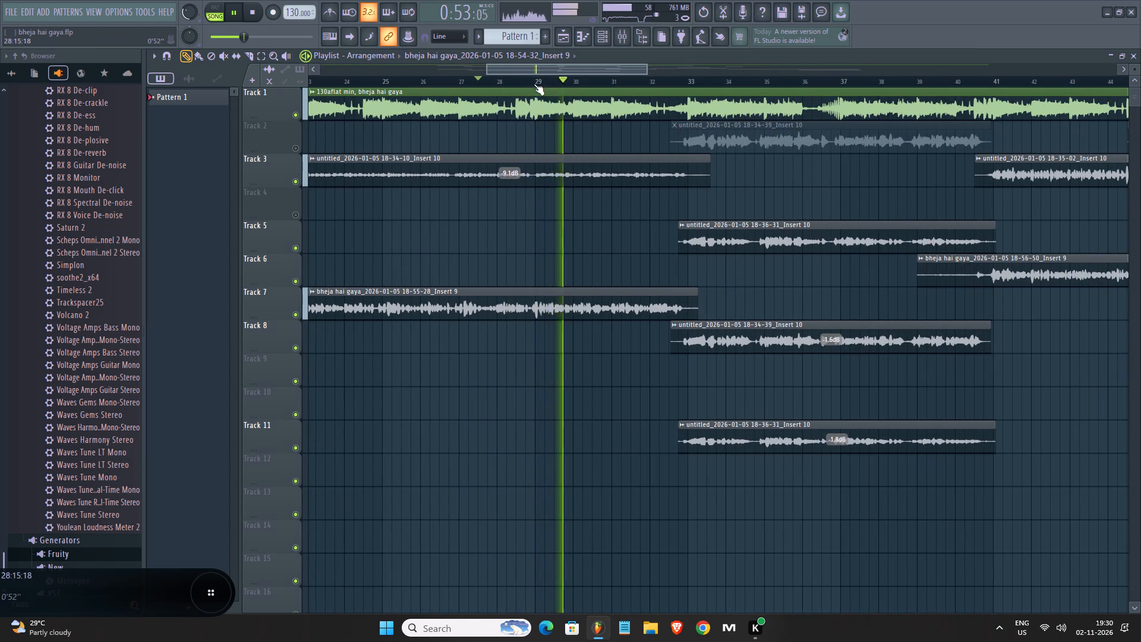
{"action": "scroll", "coordinate": [535, 83], "scroll_direction": "up", "scroll_amount": 10}
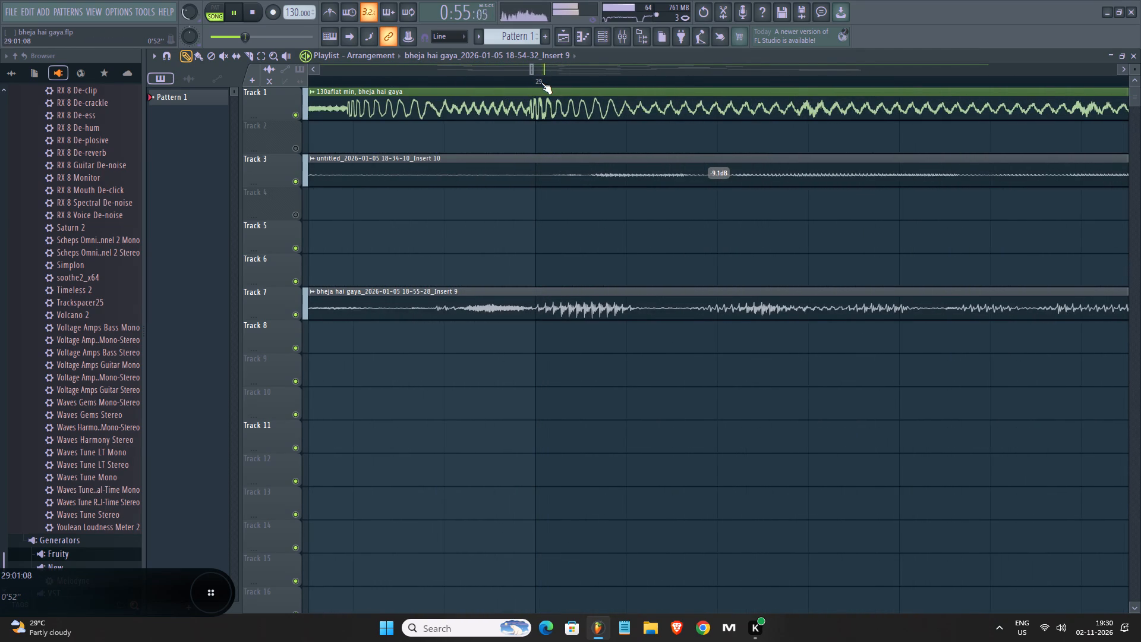
{"action": "scroll", "coordinate": [541, 83], "scroll_direction": "down", "scroll_amount": 9}
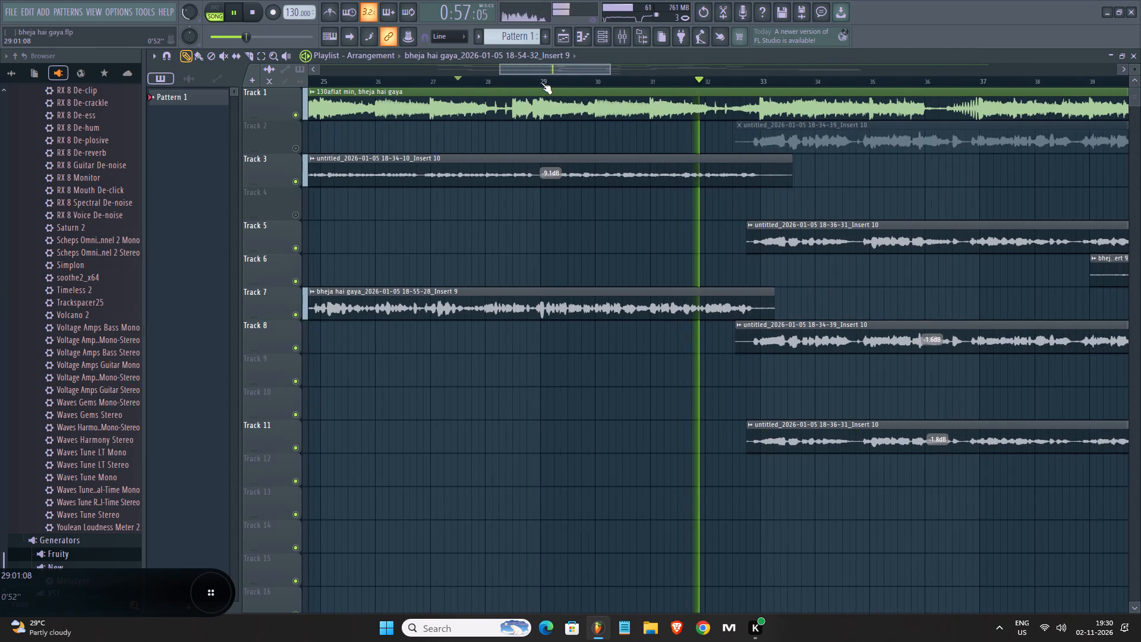
{"action": "key", "text": "space"}
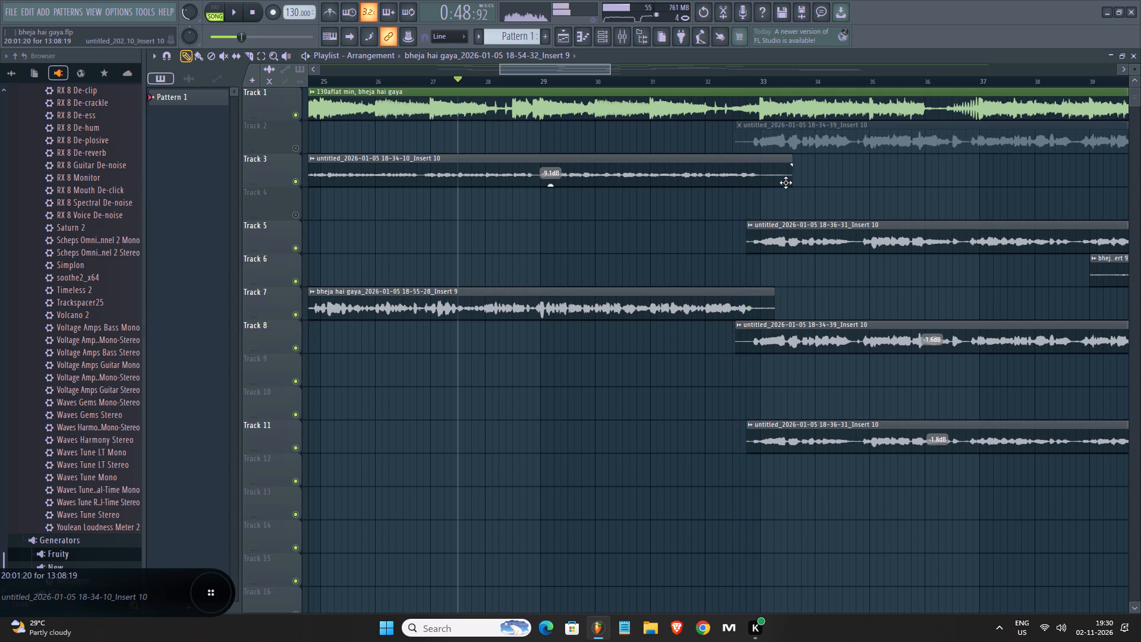
{"action": "left_click_drag", "start_coordinate": [790, 181], "coordinate": [534, 175]}
Audition the shortened Track 3 vocal against Track 7's, restarting playback from about bar 26.
{"action": "key", "text": "space"}
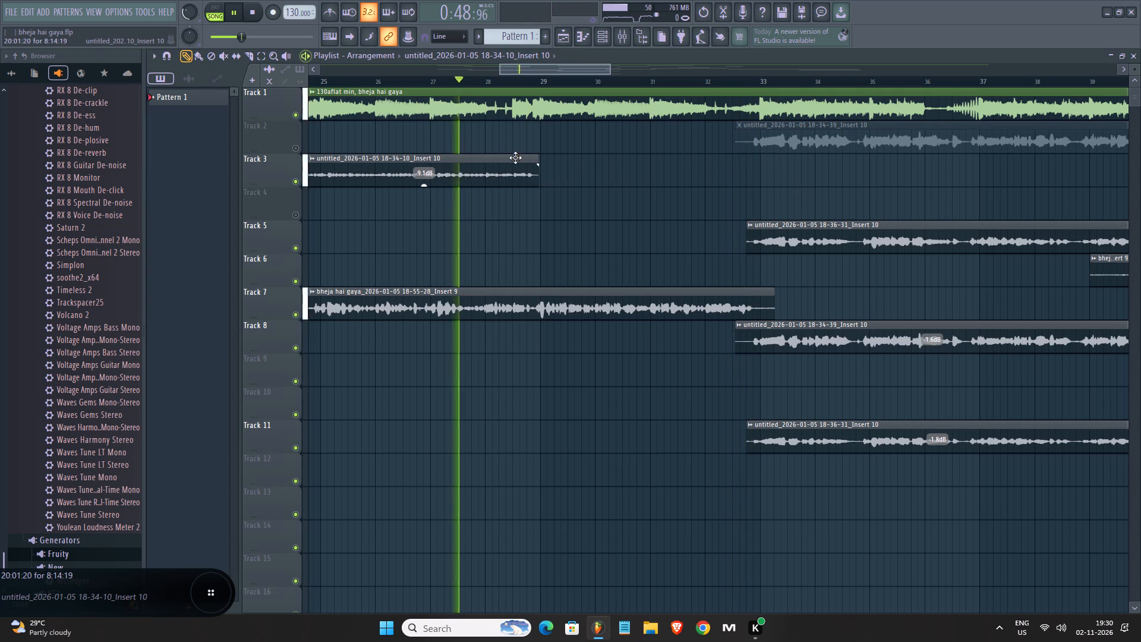
{"action": "scroll", "coordinate": [458, 80], "scroll_direction": "down", "scroll_amount": 2}
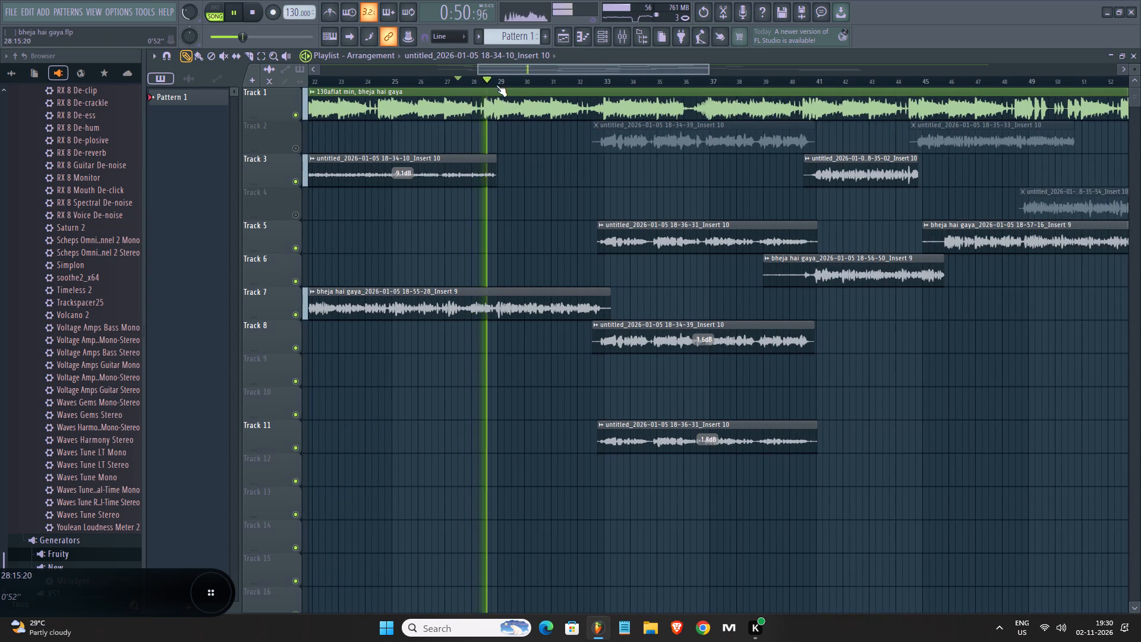
{"action": "left_click", "coordinate": [415, 83]}
{"action": "scroll", "coordinate": [439, 84], "scroll_direction": "up", "scroll_amount": 3}
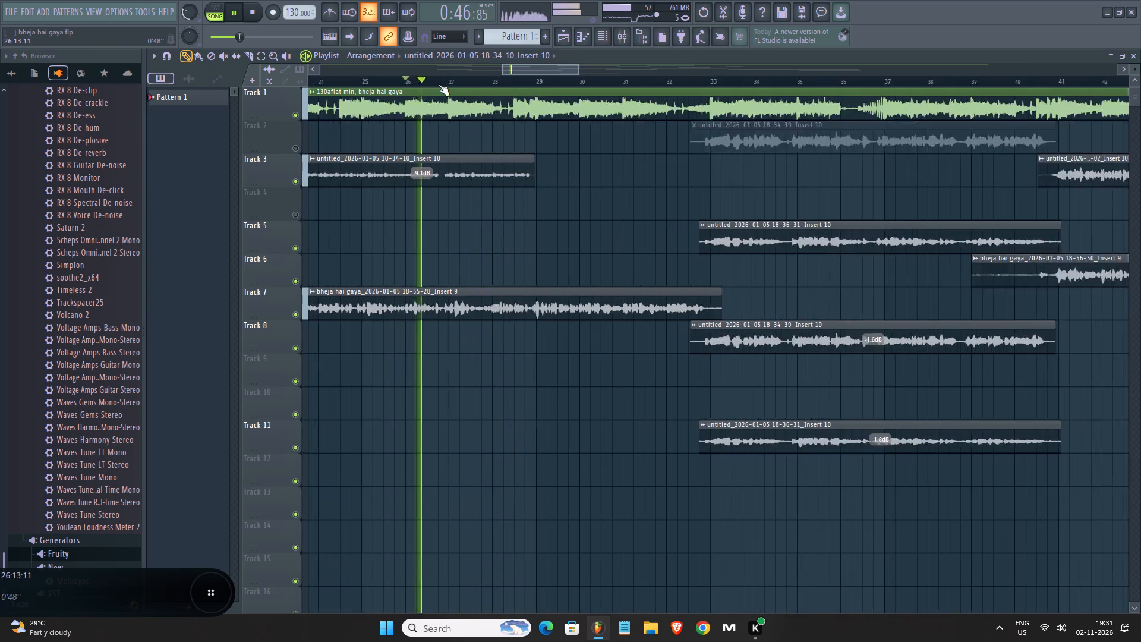
{"action": "scroll", "coordinate": [439, 84], "scroll_direction": "up", "scroll_amount": 8}
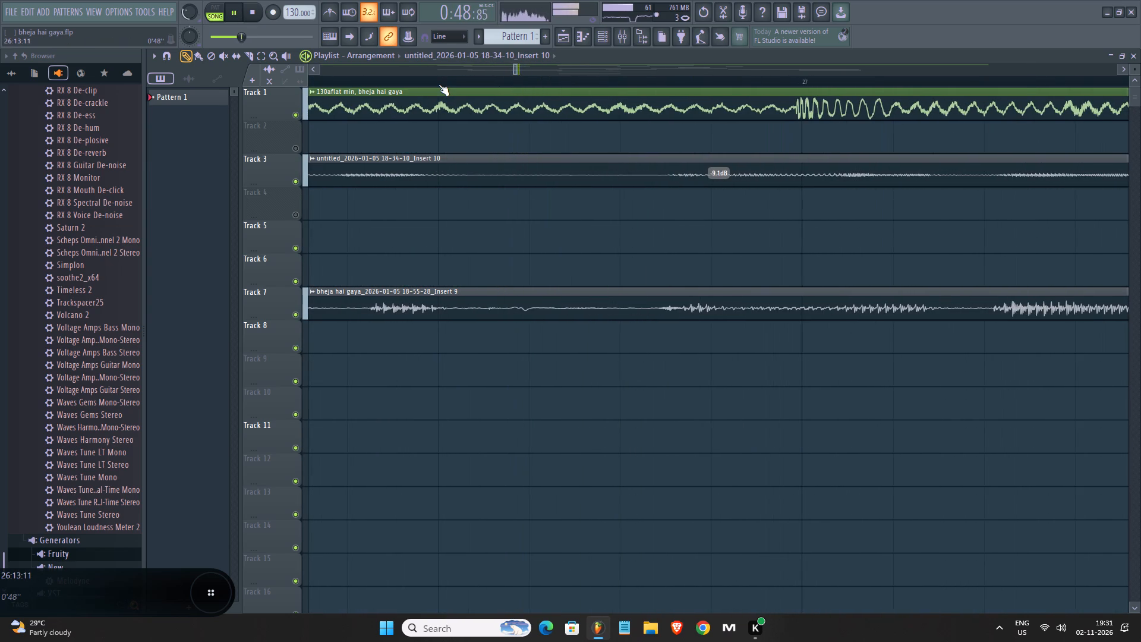
{"action": "scroll", "coordinate": [439, 84], "scroll_direction": "down", "scroll_amount": 10}
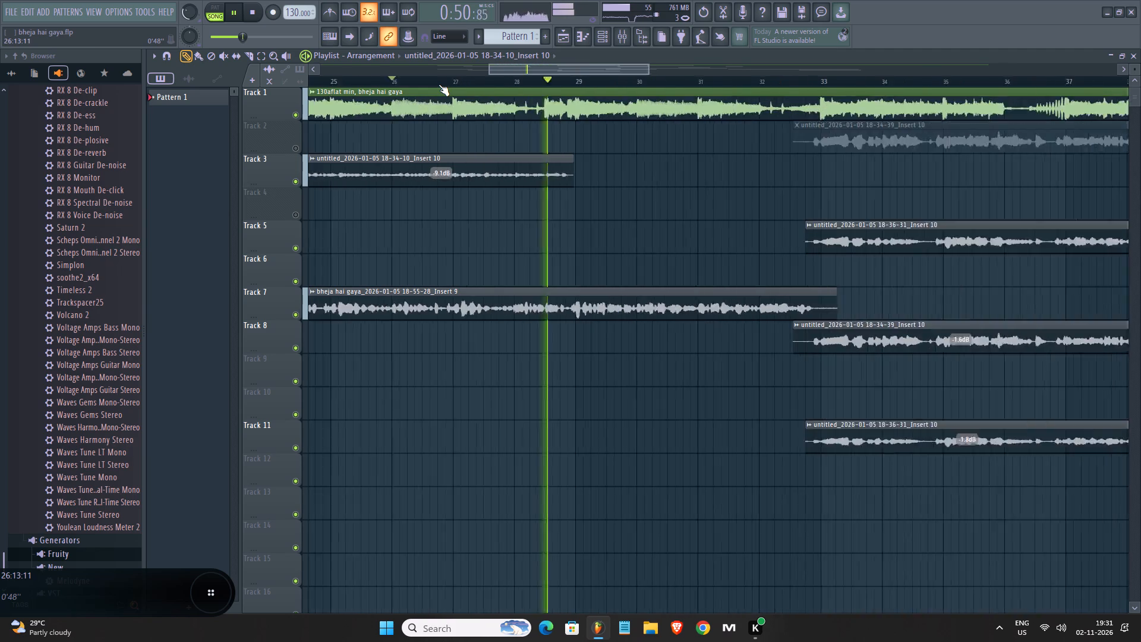
{"action": "scroll", "coordinate": [439, 84], "scroll_direction": "down", "scroll_amount": 1}
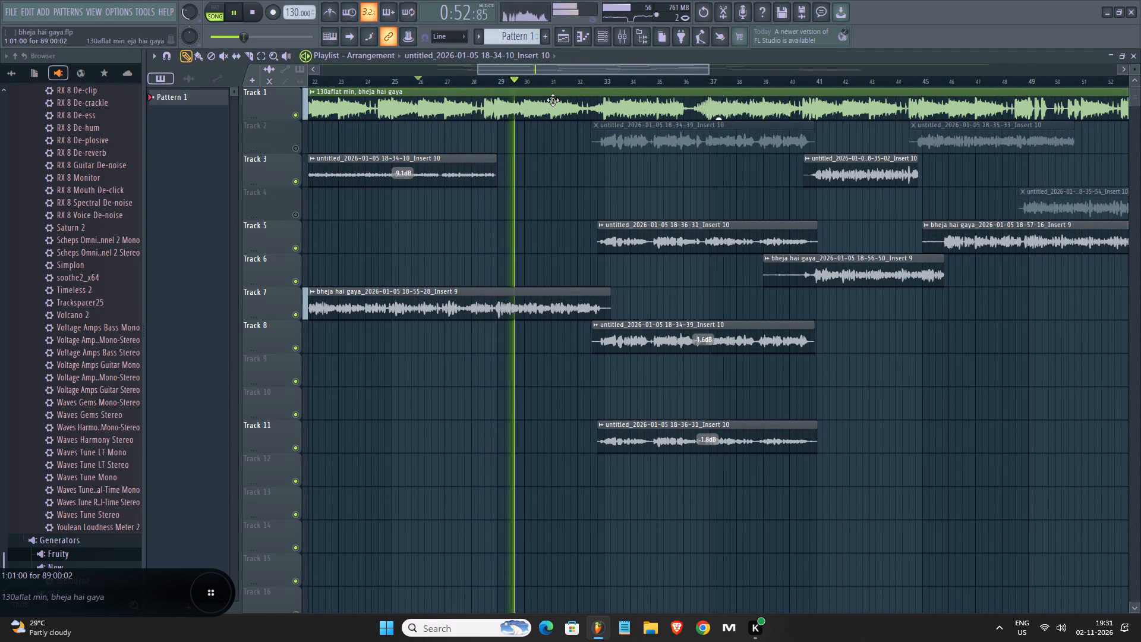
{"action": "scroll", "coordinate": [574, 77], "scroll_direction": "up", "scroll_amount": 3}
{"action": "scroll", "coordinate": [574, 77], "scroll_direction": "down", "scroll_amount": 4}
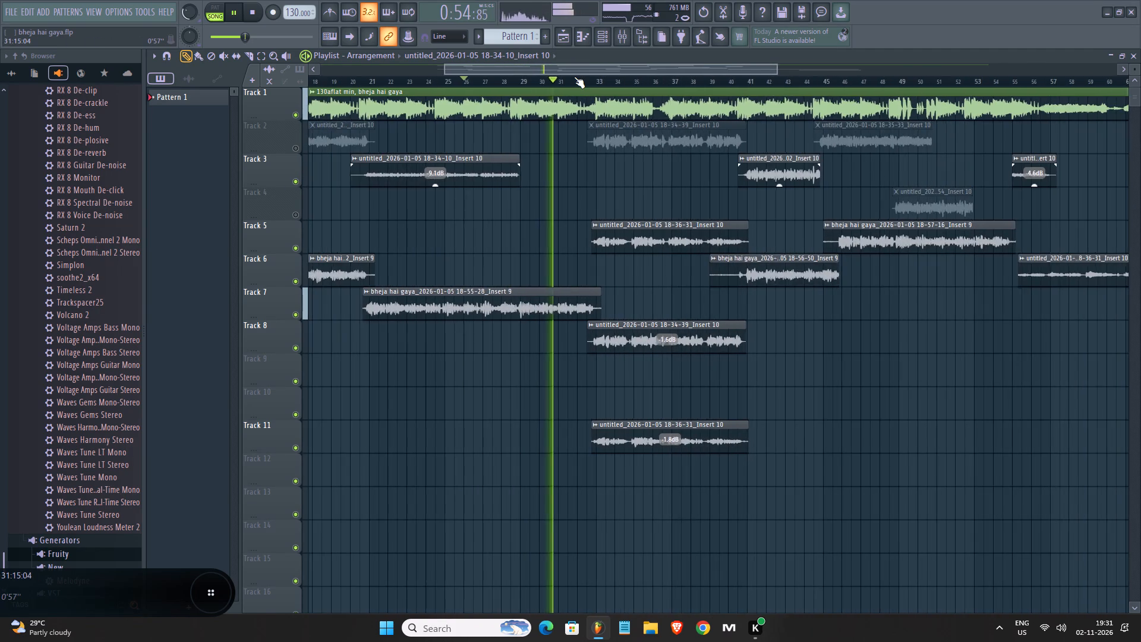
Trim the start of Track 6's middle vocal clip forward to about bar 40.
{"action": "scroll", "coordinate": [575, 69], "scroll_direction": "down", "scroll_amount": 2}
{"action": "scroll", "coordinate": [464, 78], "scroll_direction": "up", "scroll_amount": 1}
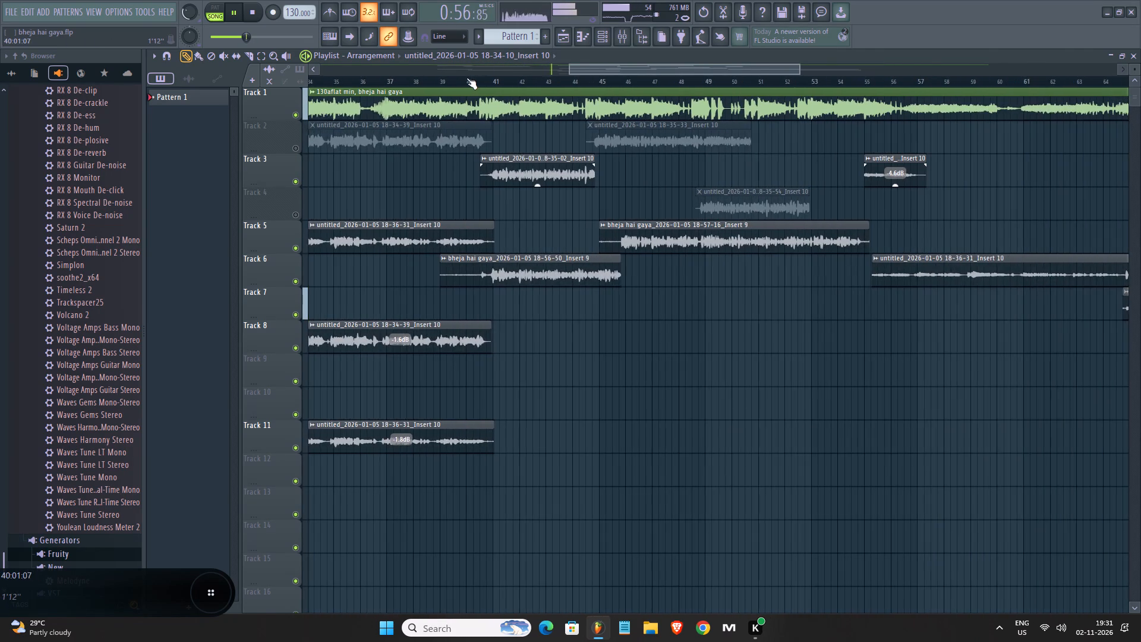
{"action": "scroll", "coordinate": [467, 74], "scroll_direction": "down", "scroll_amount": 2}
{"action": "scroll", "coordinate": [474, 70], "scroll_direction": "up", "scroll_amount": 4}
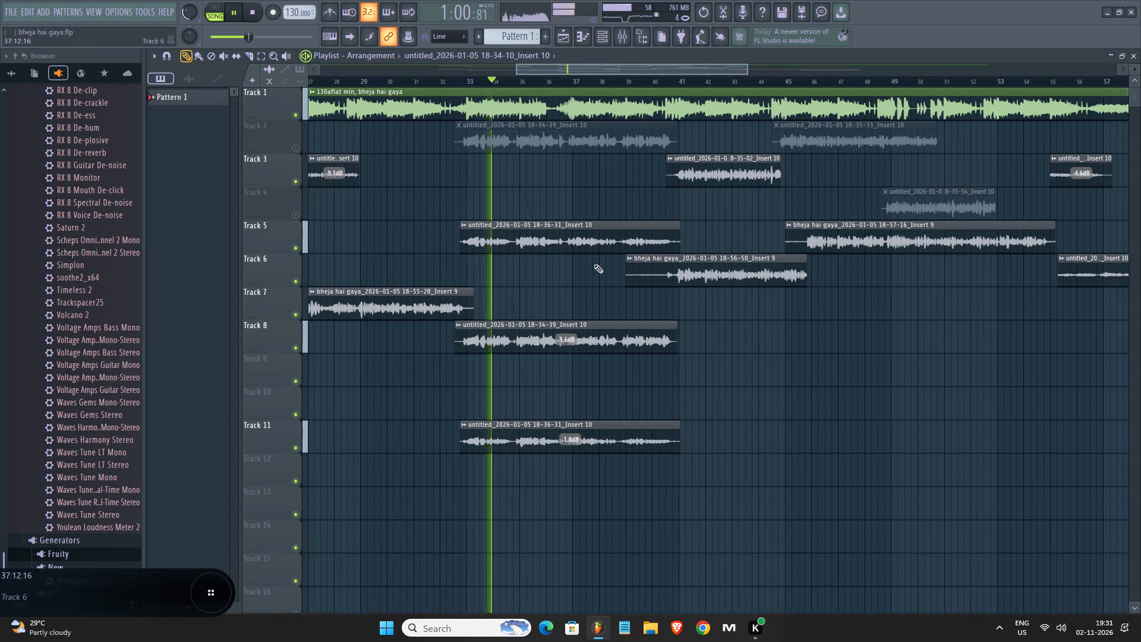
{"action": "left_click_drag", "start_coordinate": [625, 282], "coordinate": [650, 282]}
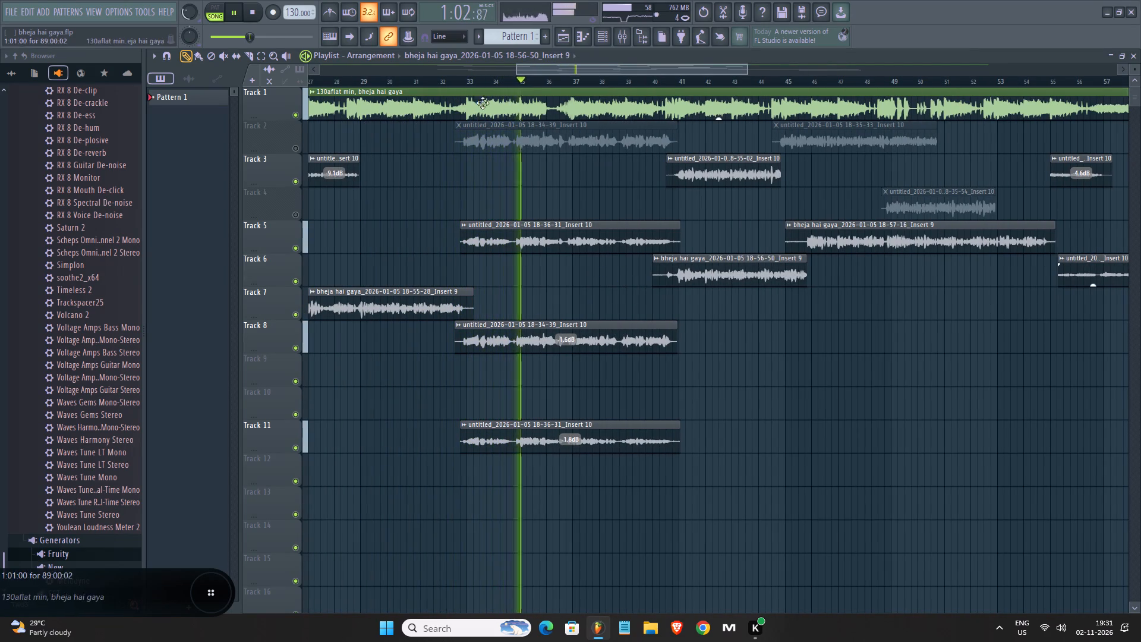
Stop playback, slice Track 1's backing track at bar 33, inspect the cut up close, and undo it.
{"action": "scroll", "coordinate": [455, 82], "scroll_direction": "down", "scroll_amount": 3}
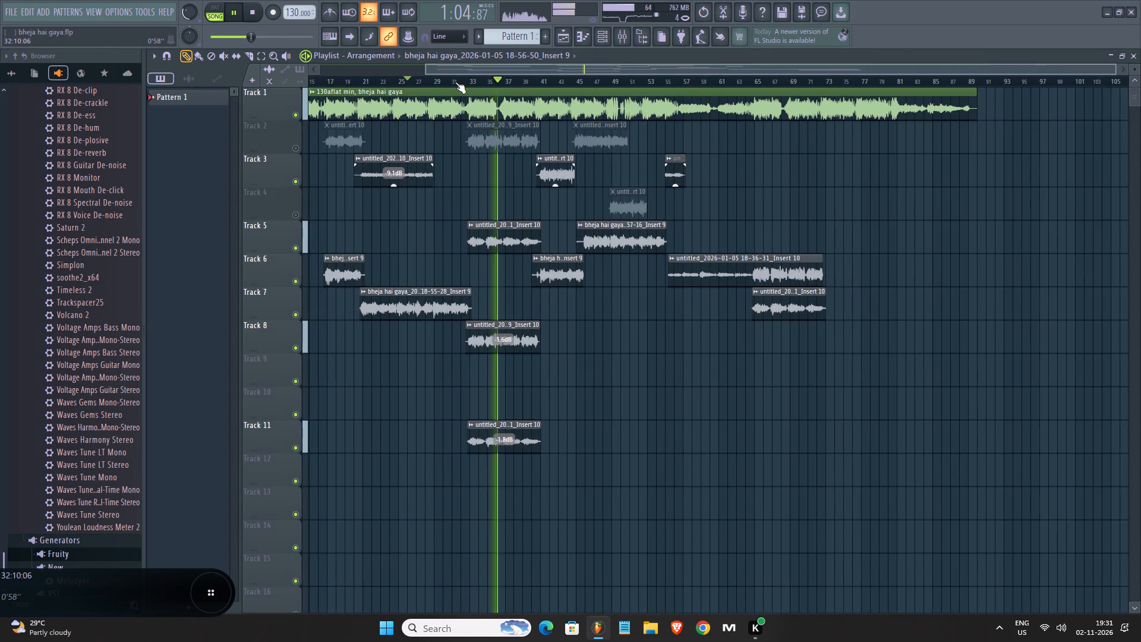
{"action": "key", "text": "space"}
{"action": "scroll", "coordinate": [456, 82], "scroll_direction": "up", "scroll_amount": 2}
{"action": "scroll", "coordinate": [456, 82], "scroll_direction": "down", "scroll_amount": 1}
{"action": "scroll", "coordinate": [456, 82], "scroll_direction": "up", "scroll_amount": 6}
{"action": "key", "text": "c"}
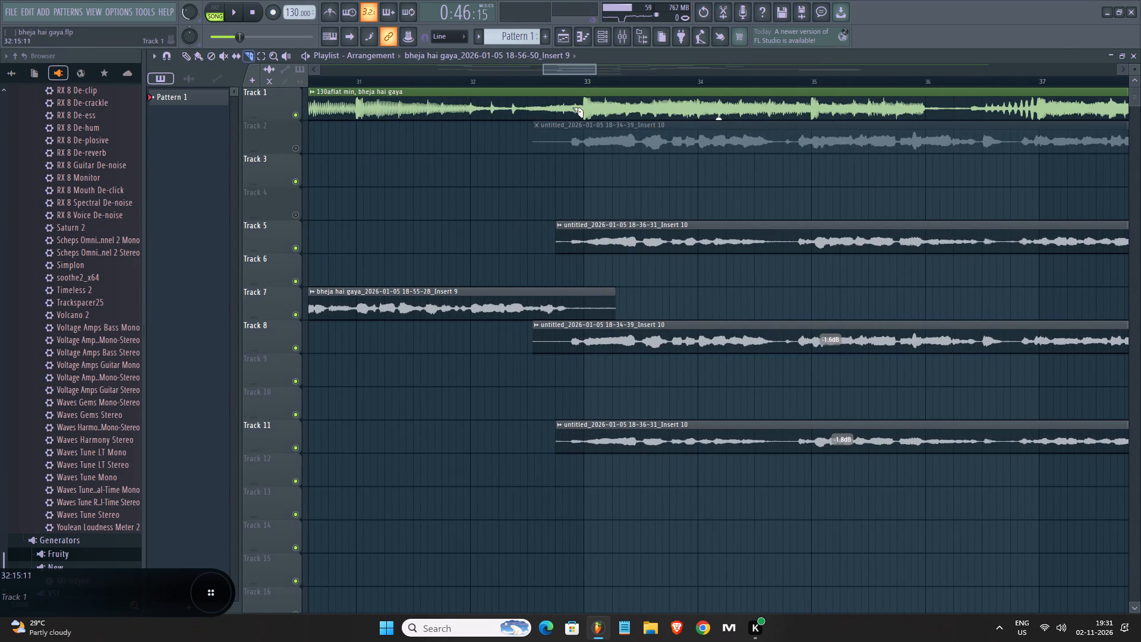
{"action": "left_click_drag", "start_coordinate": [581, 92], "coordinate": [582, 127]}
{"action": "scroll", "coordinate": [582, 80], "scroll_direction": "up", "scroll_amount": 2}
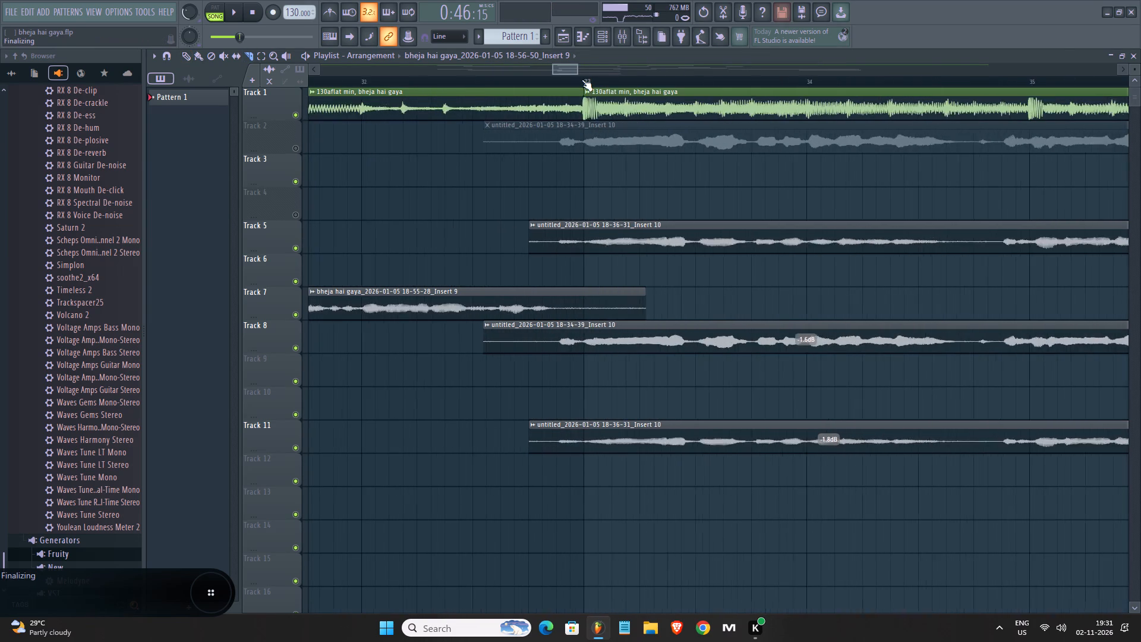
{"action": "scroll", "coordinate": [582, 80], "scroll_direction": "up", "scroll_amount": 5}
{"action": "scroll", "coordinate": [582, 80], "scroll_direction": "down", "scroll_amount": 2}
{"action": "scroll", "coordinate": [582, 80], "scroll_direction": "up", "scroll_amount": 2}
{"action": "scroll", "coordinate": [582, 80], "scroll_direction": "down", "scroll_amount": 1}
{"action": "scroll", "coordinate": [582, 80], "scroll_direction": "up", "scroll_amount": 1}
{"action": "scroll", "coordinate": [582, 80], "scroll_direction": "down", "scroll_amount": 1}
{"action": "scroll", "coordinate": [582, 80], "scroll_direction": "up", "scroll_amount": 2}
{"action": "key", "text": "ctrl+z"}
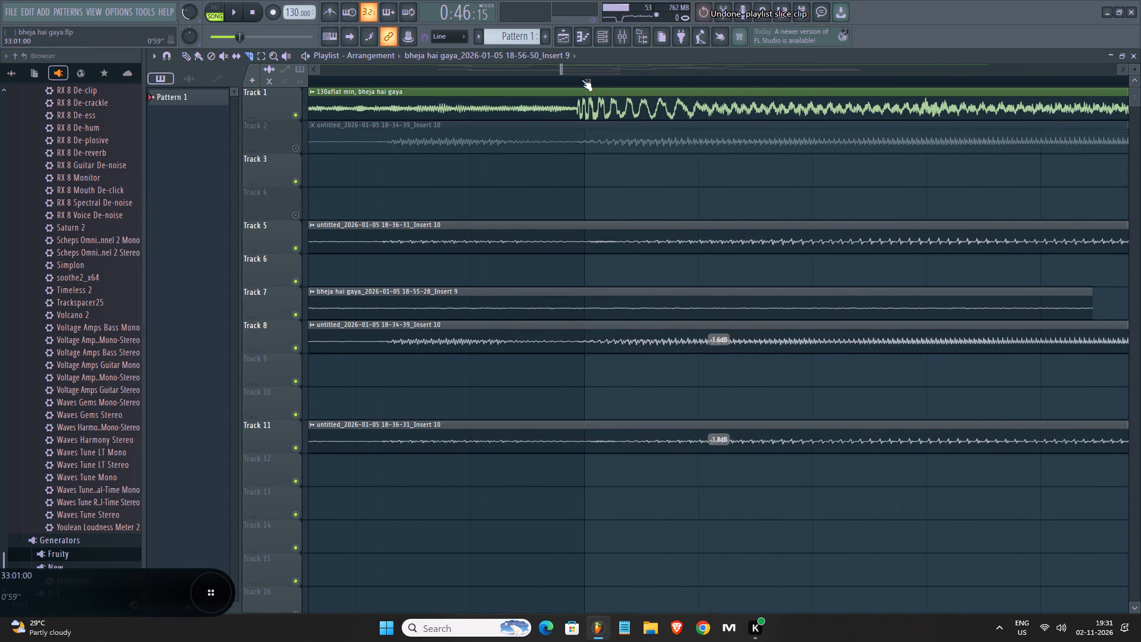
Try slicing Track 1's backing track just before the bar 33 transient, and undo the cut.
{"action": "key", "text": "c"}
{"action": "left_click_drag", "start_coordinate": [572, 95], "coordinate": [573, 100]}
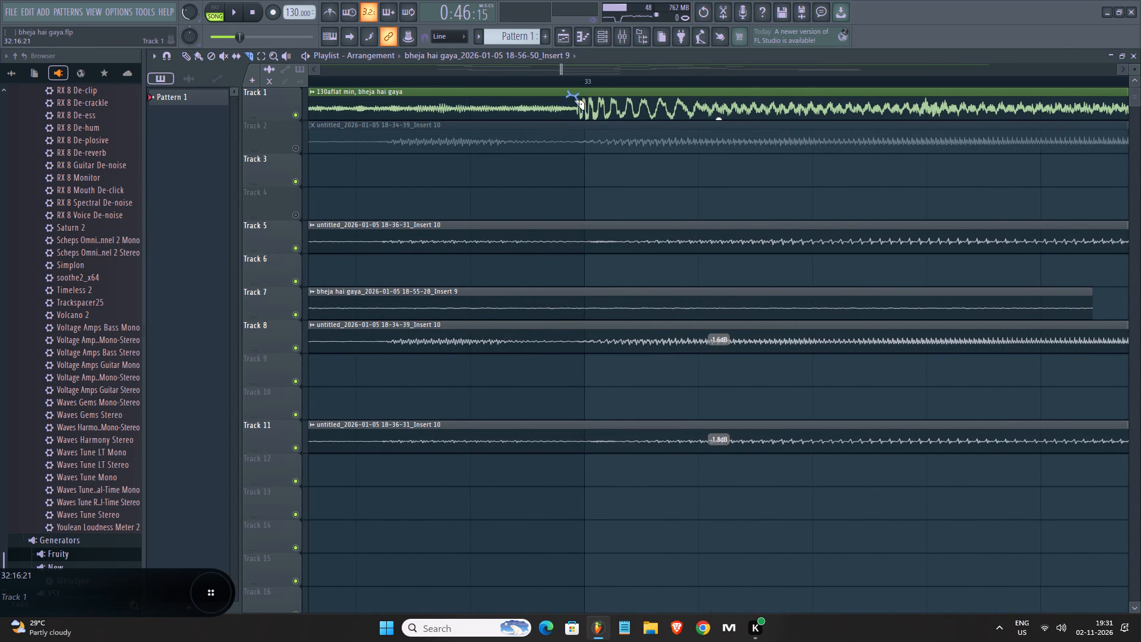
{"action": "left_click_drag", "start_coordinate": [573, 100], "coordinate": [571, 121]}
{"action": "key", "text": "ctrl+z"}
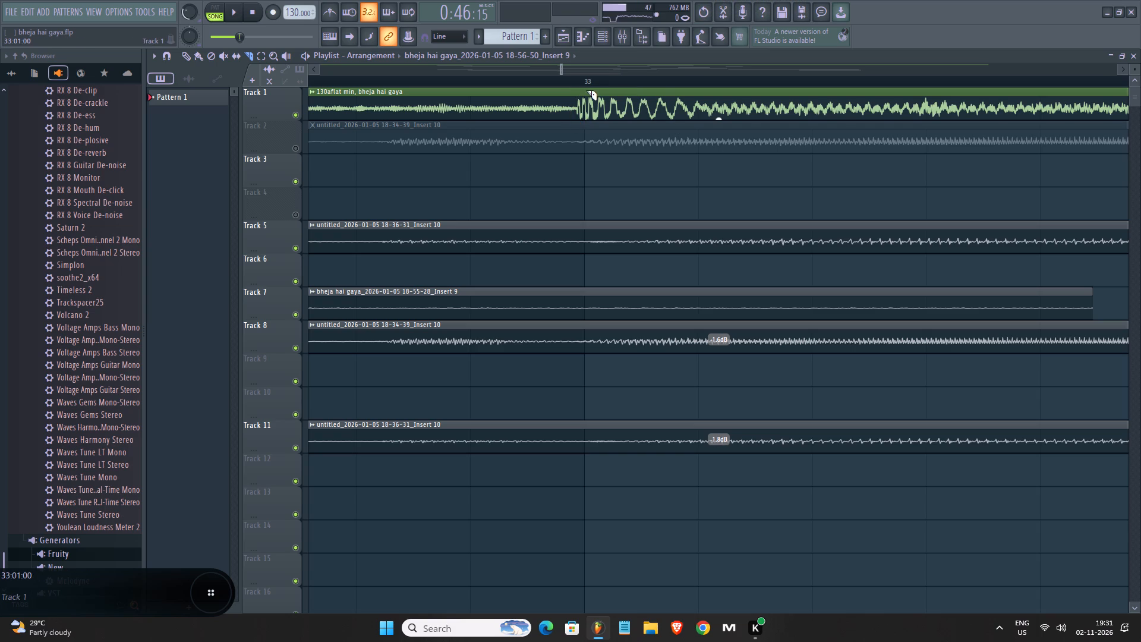
Slice Track 1's backing track exactly at bar 33 and return to drawing mode.
{"action": "left_click_drag", "start_coordinate": [586, 90], "coordinate": [586, 114]}
{"action": "key", "text": "p"}
Select all clips from about bar 33 onward across Tracks 1–11, shift them one bar later, and check playback from about bar 32.
{"action": "scroll", "coordinate": [598, 81], "scroll_direction": "down", "scroll_amount": 1}
{"action": "scroll", "coordinate": [598, 81], "scroll_direction": "up", "scroll_amount": 1}
{"action": "scroll", "coordinate": [598, 81], "scroll_direction": "down", "scroll_amount": 3}
{"action": "scroll", "coordinate": [598, 81], "scroll_direction": "up", "scroll_amount": 1}
{"action": "scroll", "coordinate": [598, 81], "scroll_direction": "down", "scroll_amount": 3}
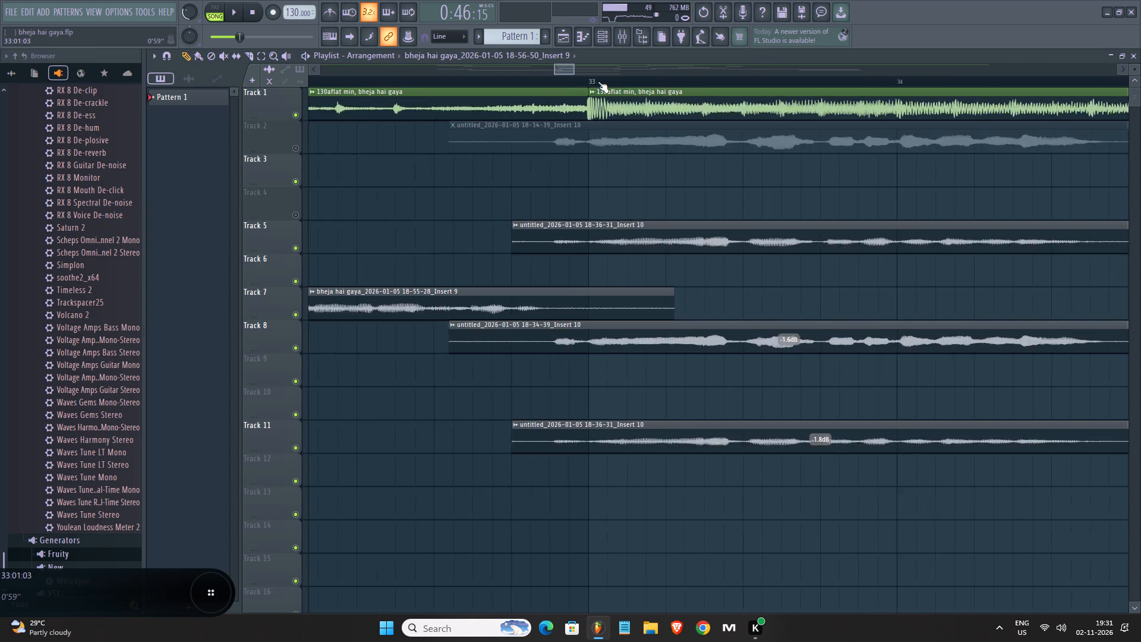
{"action": "scroll", "coordinate": [598, 81], "scroll_direction": "down", "scroll_amount": 13}
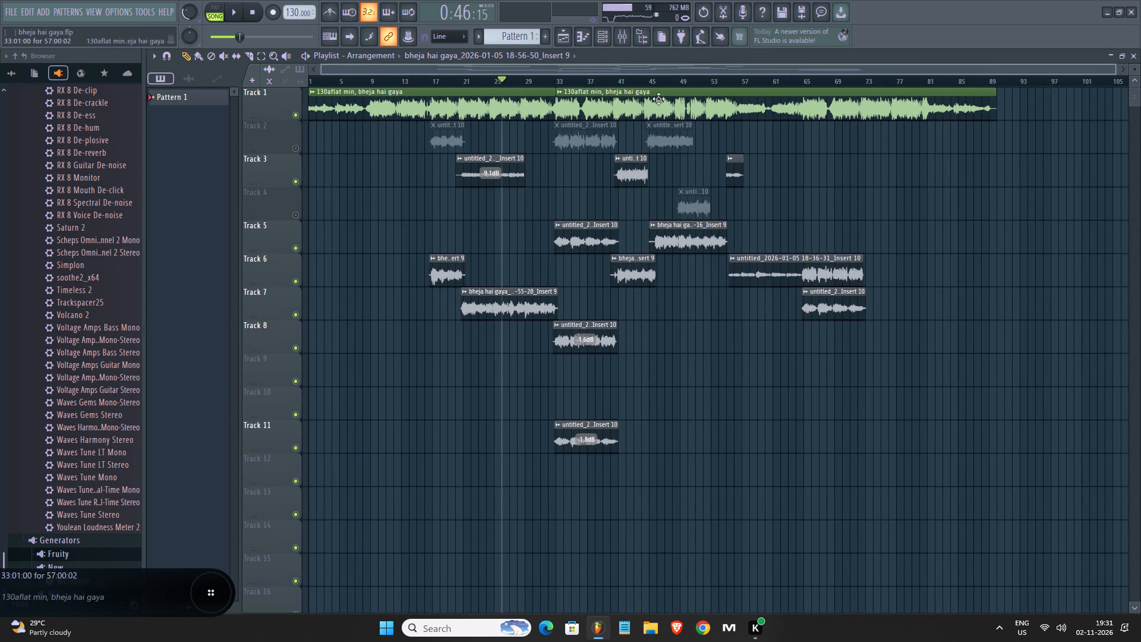
{"action": "left_click_drag", "start_coordinate": [1015, 103], "coordinate": [582, 455], "text": "ctrl"}
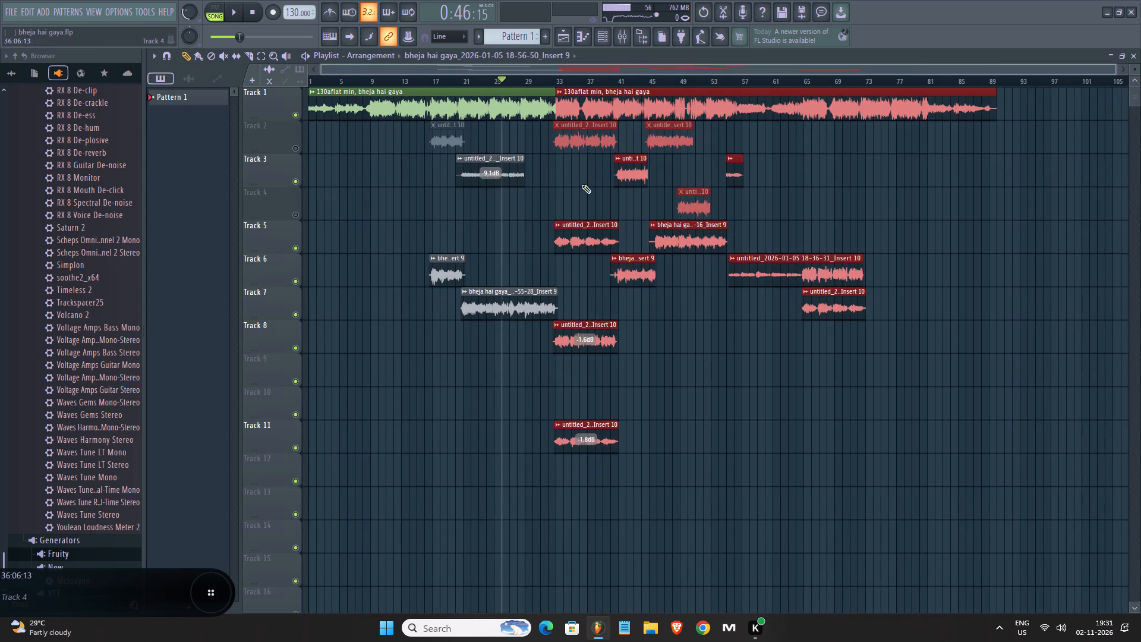
{"action": "left_click", "coordinate": [533, 80]}
{"action": "scroll", "coordinate": [543, 80], "scroll_direction": "up", "scroll_amount": 3}
{"action": "key", "text": "space"}
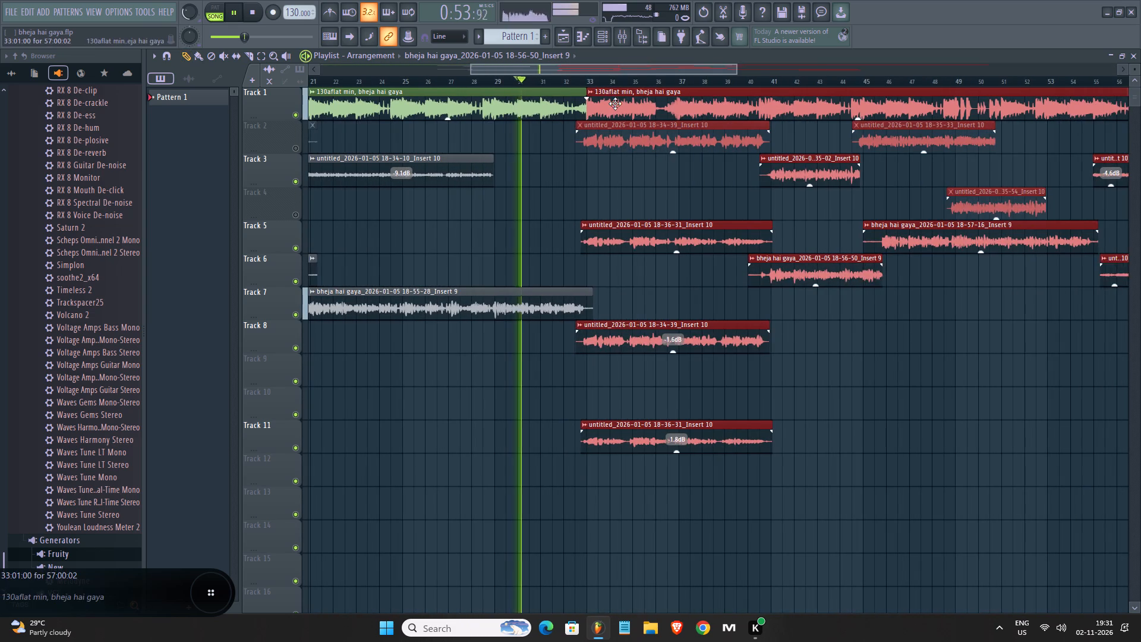
{"action": "left_click_drag", "start_coordinate": [615, 103], "coordinate": [633, 104]}
{"action": "left_click", "coordinate": [566, 82]}
{"action": "key", "text": "space"}
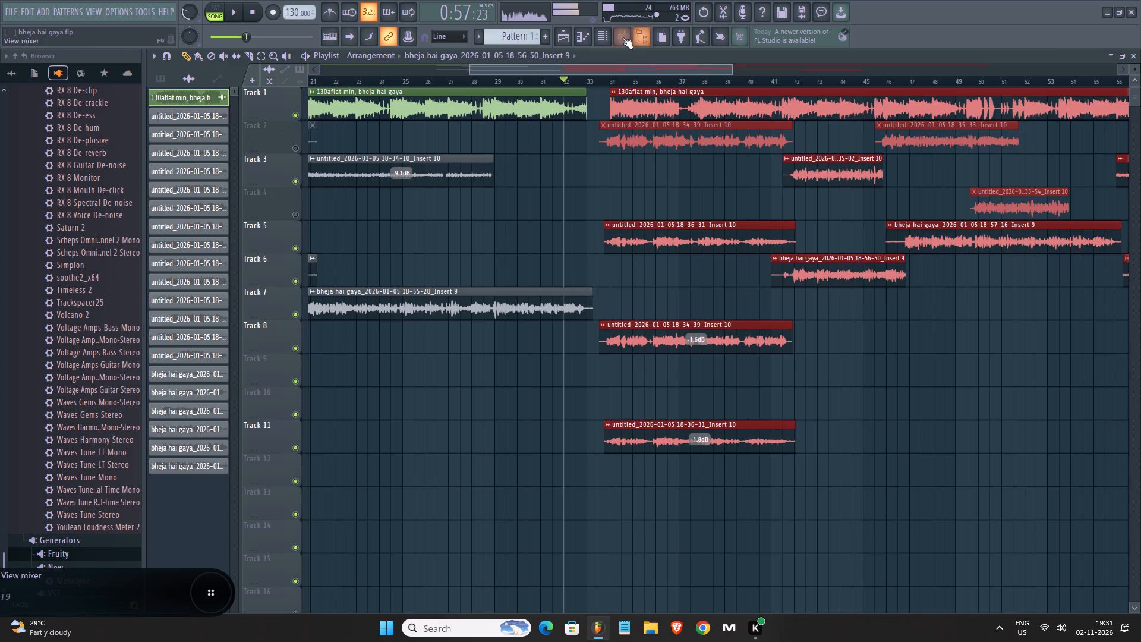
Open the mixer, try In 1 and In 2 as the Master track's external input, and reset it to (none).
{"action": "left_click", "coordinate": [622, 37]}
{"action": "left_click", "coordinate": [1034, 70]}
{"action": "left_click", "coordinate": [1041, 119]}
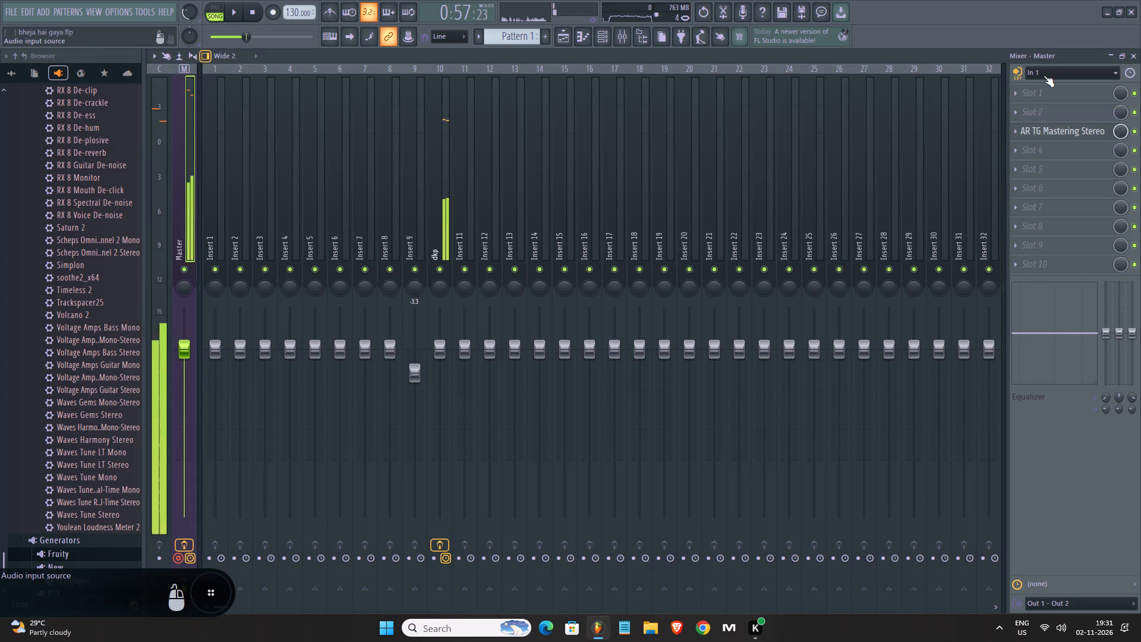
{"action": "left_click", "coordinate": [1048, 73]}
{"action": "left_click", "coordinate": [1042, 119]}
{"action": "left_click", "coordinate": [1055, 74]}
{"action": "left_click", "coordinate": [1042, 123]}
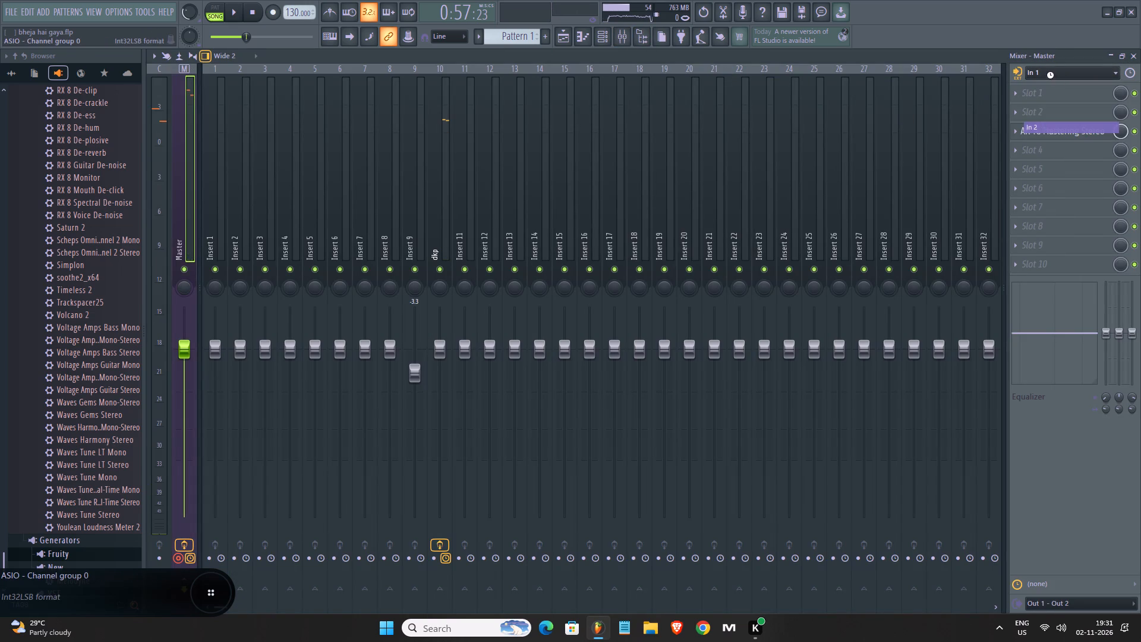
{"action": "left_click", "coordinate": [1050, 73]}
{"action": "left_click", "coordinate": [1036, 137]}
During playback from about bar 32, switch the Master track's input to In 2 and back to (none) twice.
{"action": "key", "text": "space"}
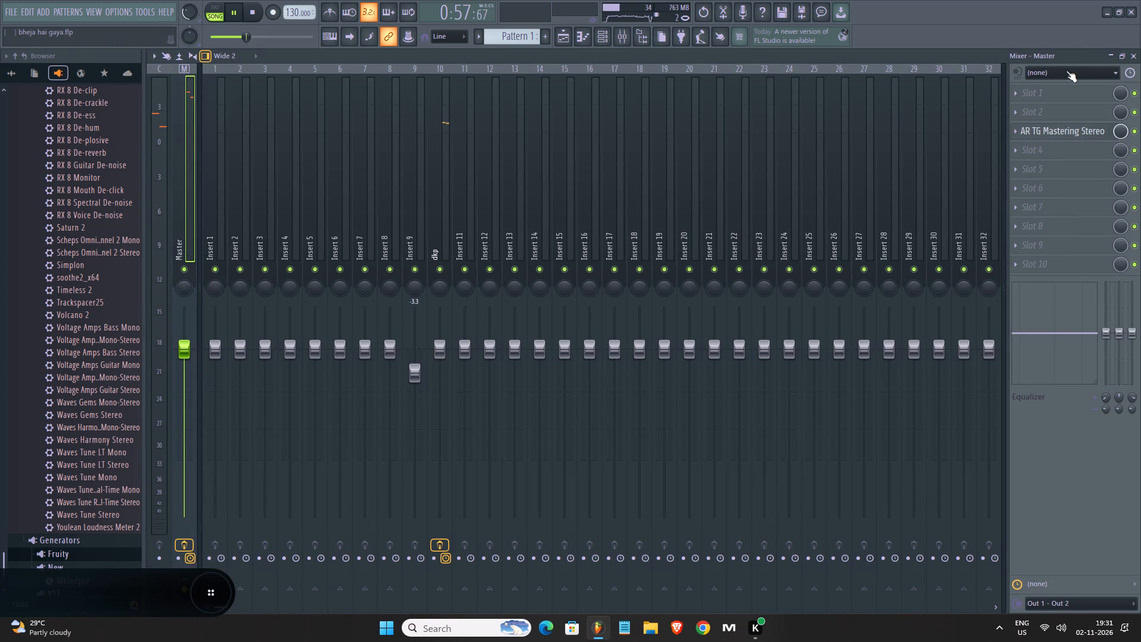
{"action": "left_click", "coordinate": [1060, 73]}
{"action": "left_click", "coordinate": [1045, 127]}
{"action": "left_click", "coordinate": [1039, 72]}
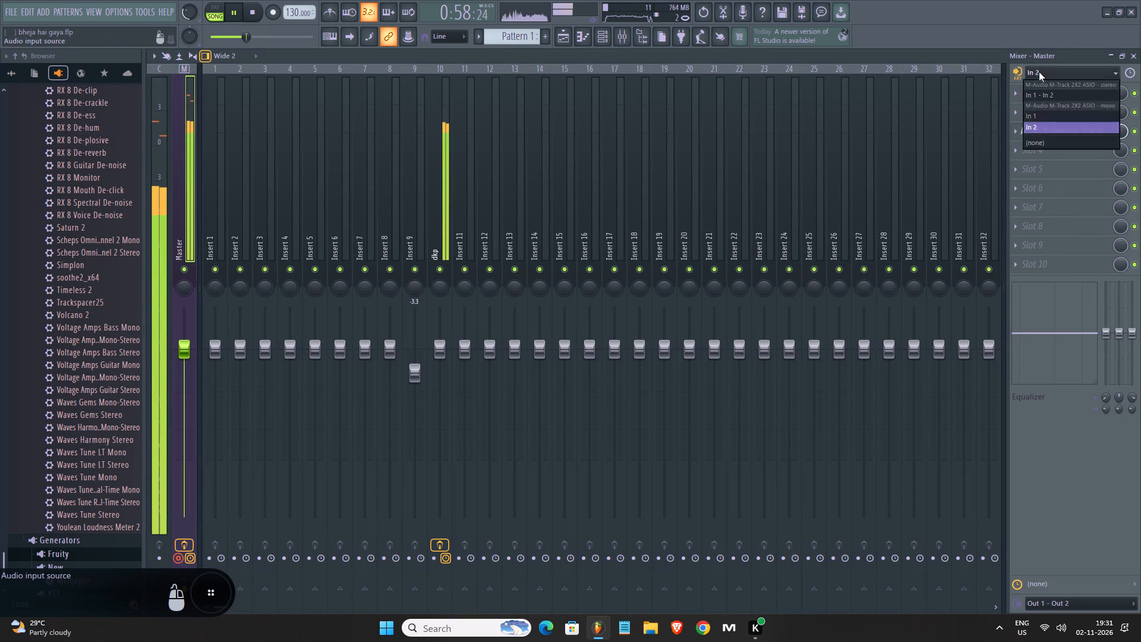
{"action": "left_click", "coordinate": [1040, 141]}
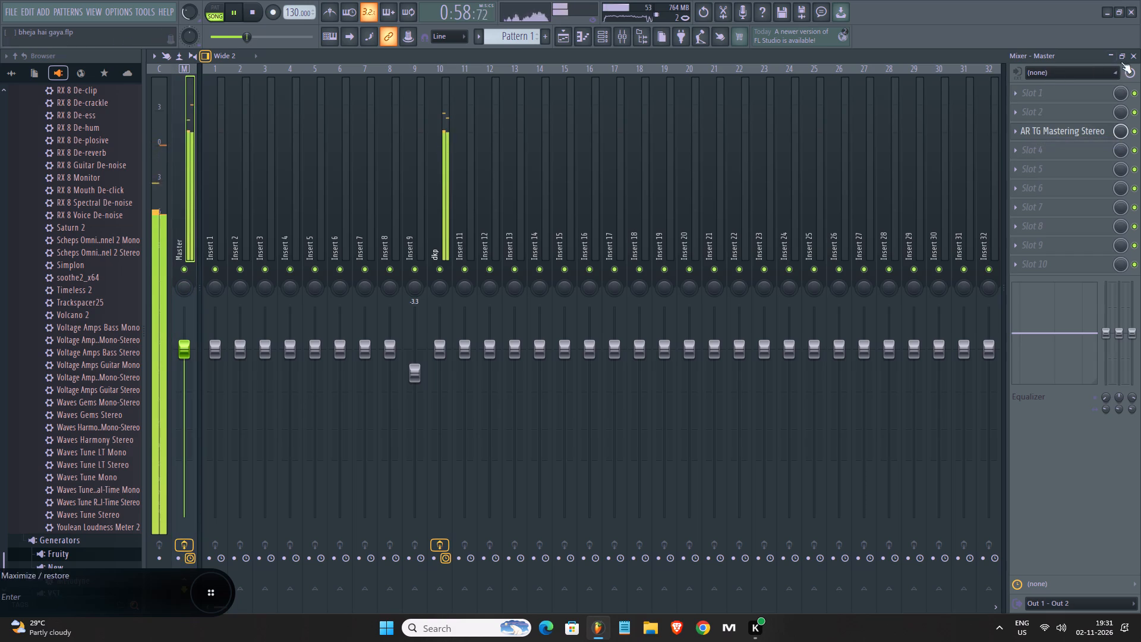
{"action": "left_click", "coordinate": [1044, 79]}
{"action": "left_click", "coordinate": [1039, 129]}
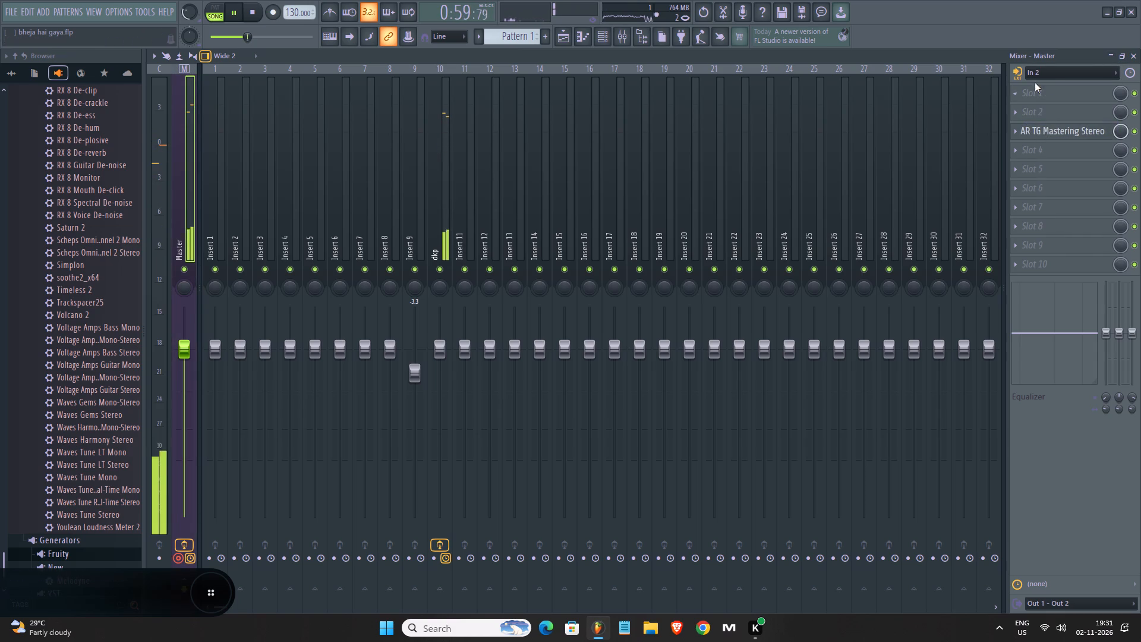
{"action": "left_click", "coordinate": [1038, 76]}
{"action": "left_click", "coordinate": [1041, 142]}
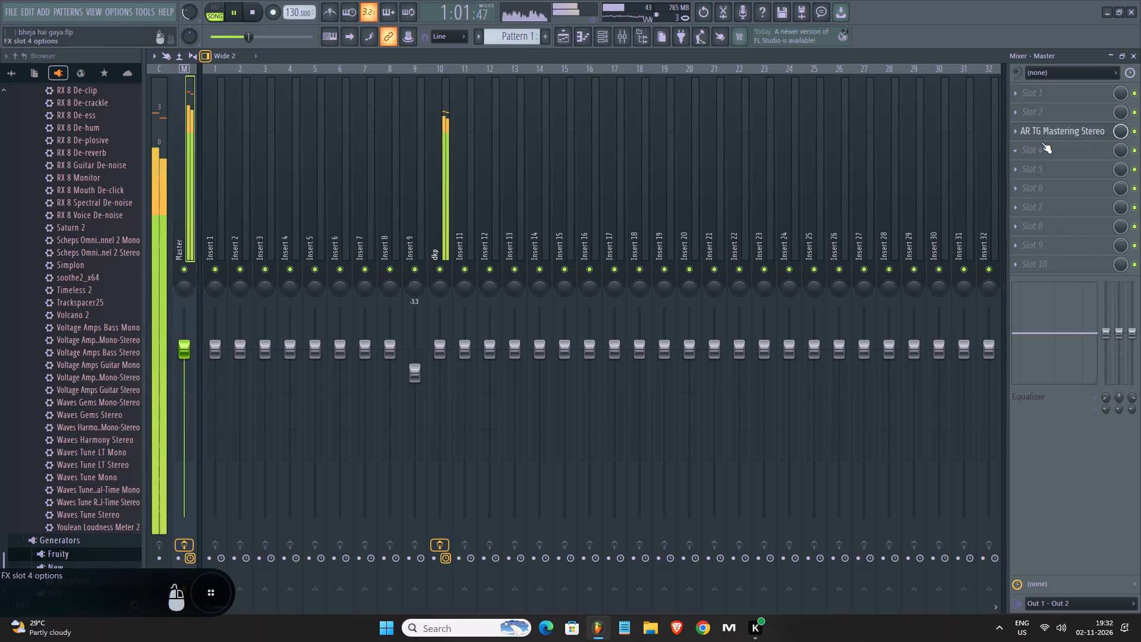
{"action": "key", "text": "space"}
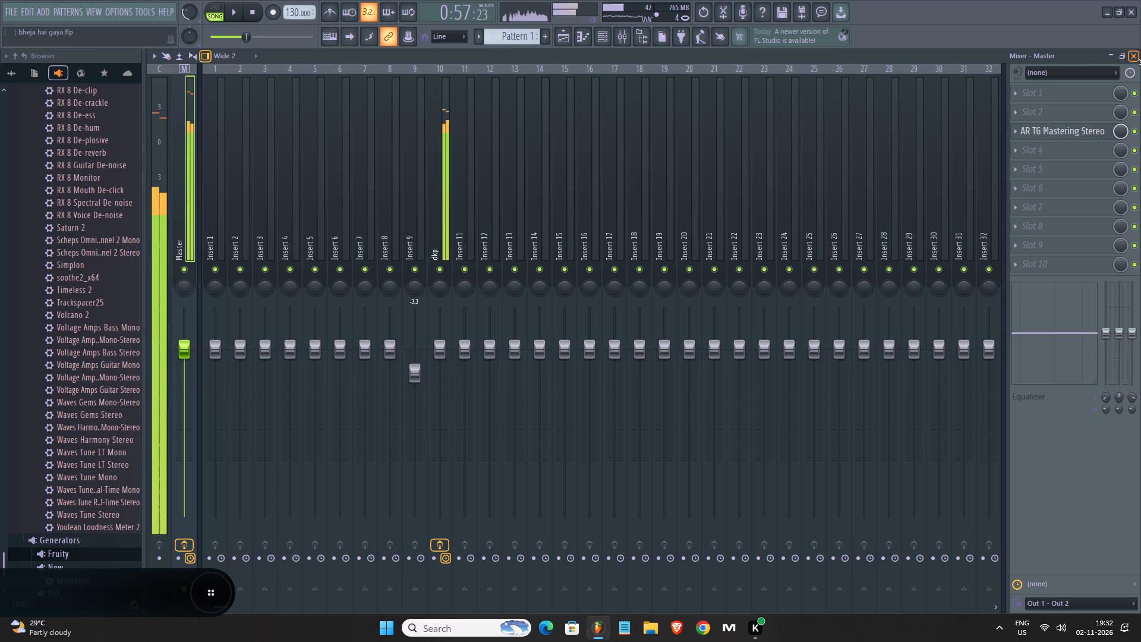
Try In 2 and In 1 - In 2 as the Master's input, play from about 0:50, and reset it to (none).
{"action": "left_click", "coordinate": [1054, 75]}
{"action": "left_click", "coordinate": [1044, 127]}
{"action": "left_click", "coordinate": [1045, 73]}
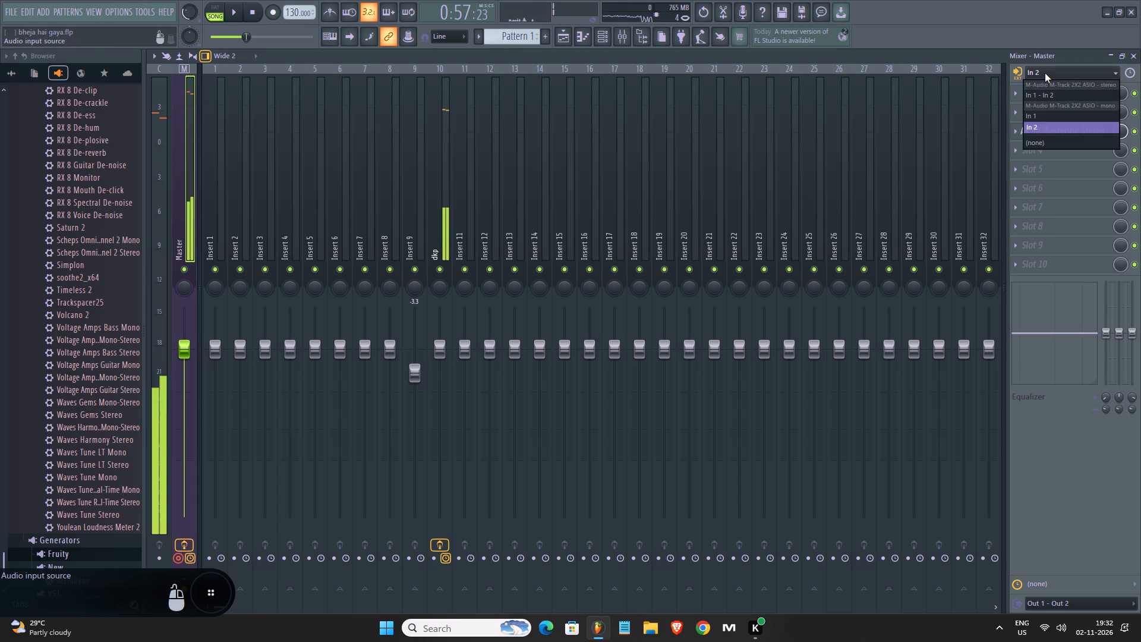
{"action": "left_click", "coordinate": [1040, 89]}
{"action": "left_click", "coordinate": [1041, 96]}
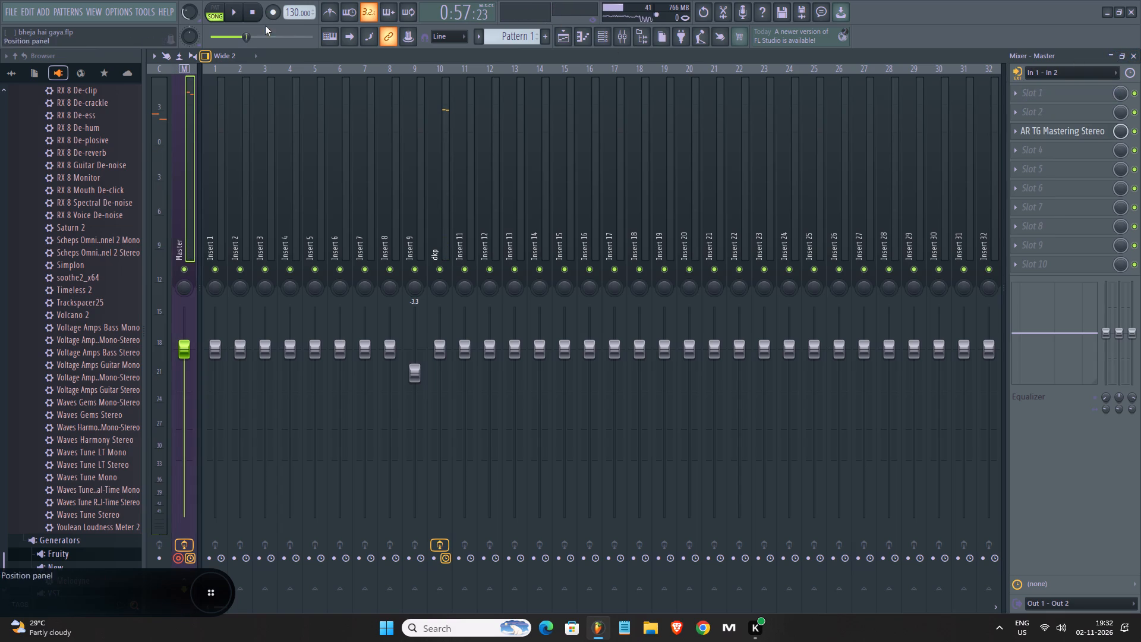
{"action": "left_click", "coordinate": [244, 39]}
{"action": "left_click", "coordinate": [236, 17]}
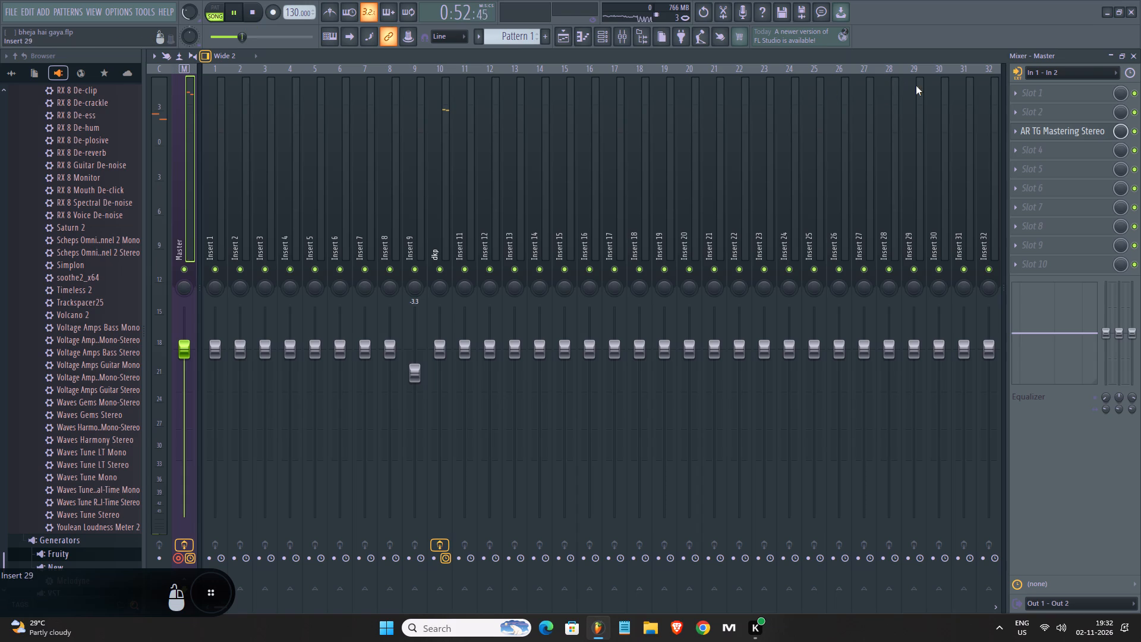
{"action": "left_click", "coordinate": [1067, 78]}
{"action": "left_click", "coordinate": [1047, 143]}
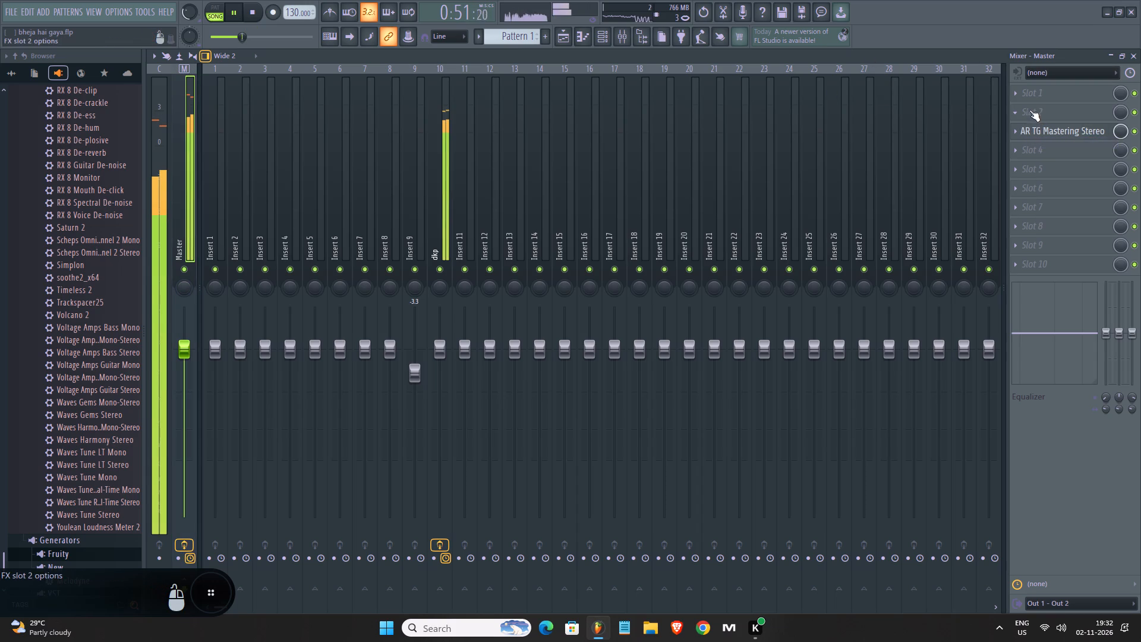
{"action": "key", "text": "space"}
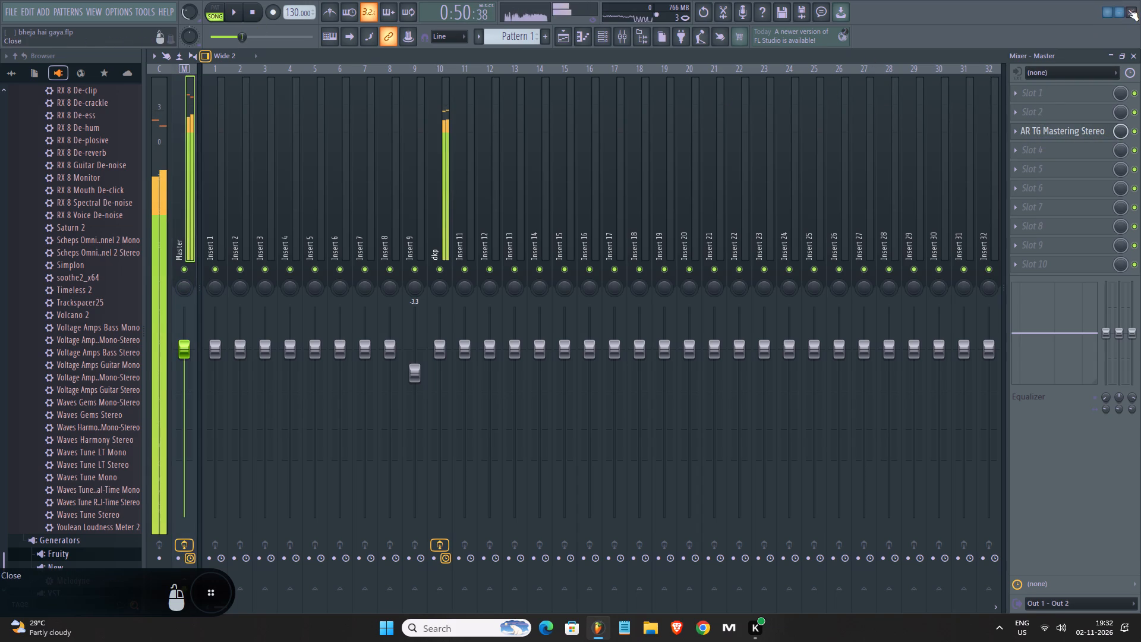
Close FL Studio and save the project's changes.
{"action": "left_click", "coordinate": [1129, 9]}
{"action": "left_click", "coordinate": [560, 338]}
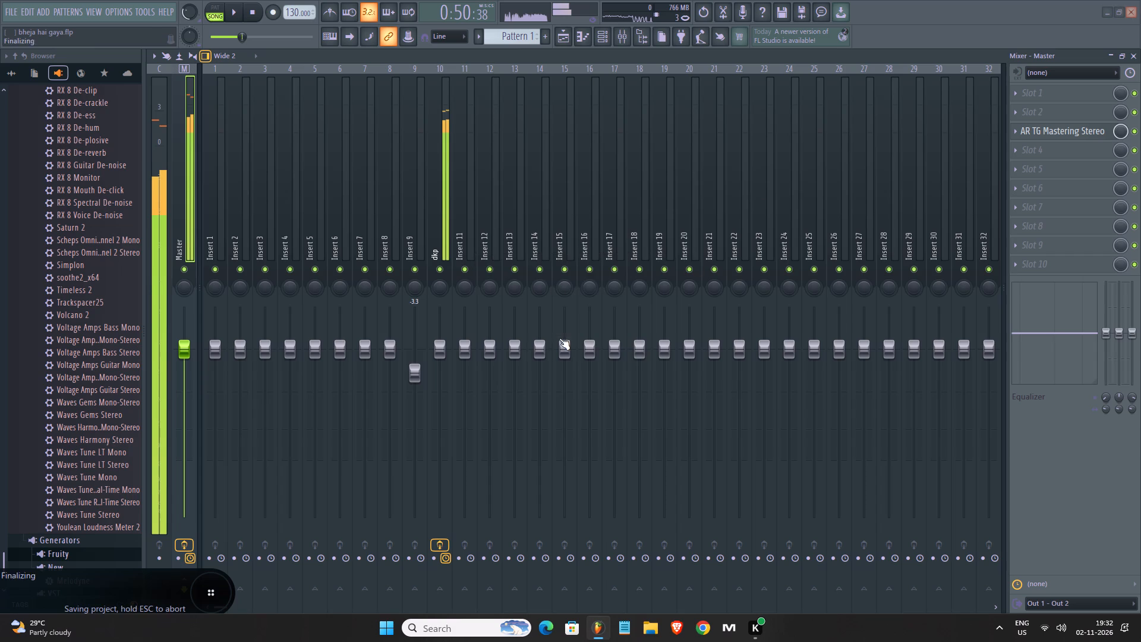
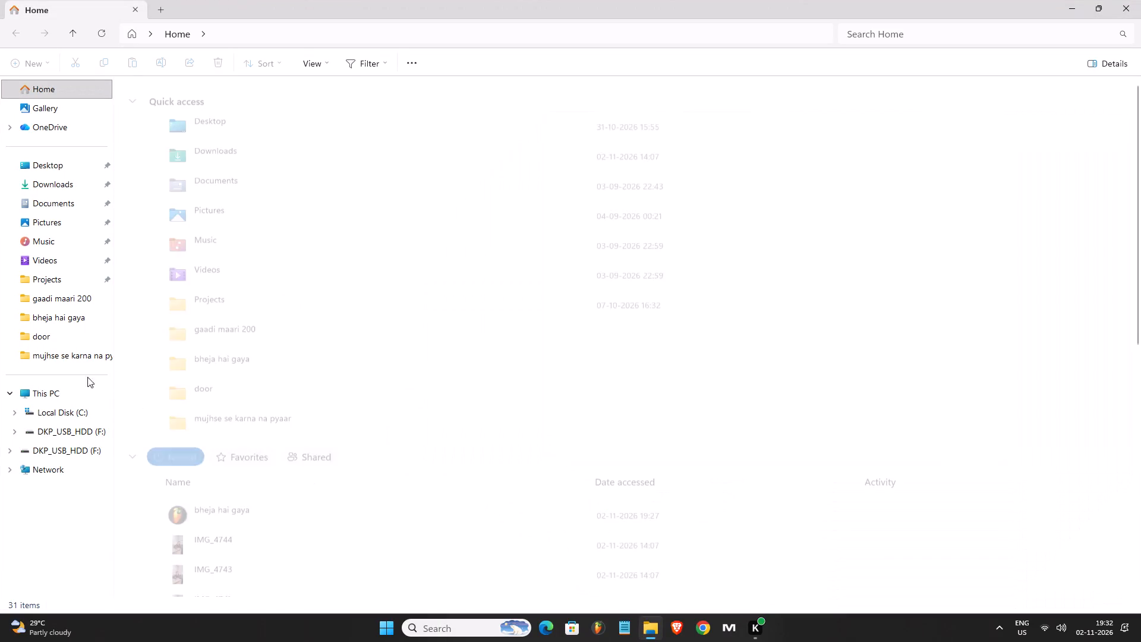
Reopen the "bheja hai gaya" FL Studio project from its folder on the Desktop.
{"action": "left_click", "coordinate": [65, 322]}
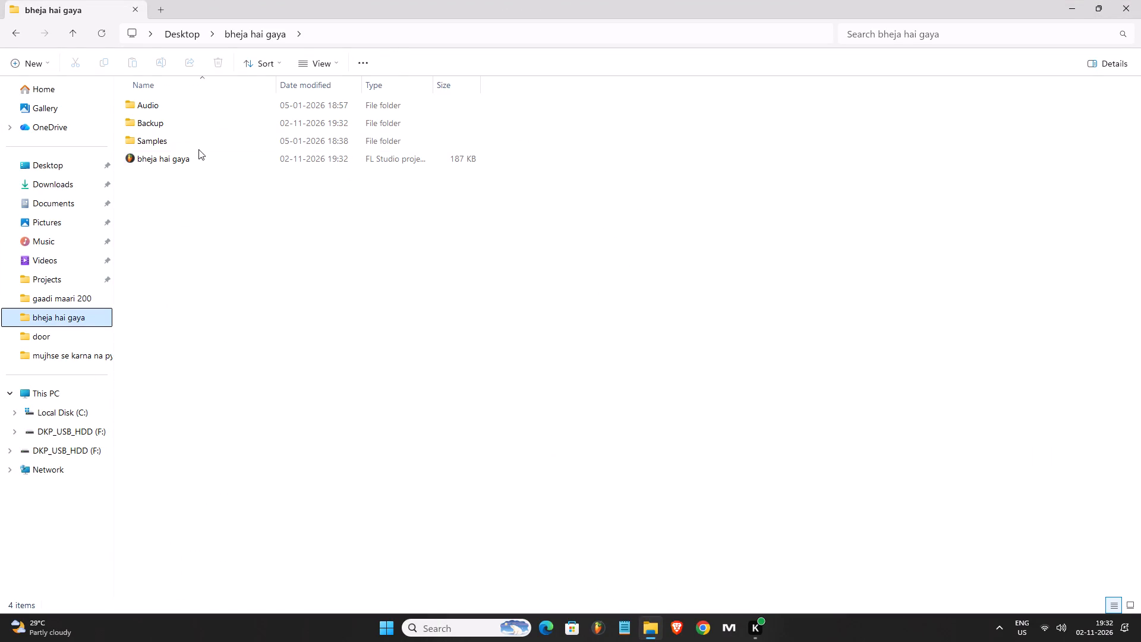
{"action": "double_click", "coordinate": [191, 164]}
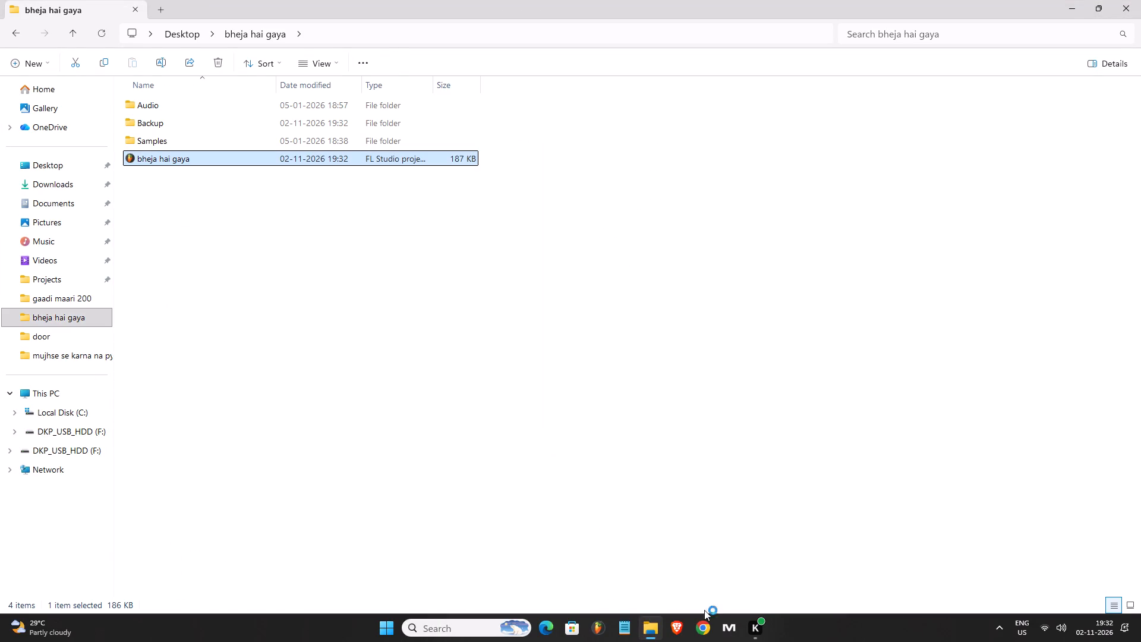
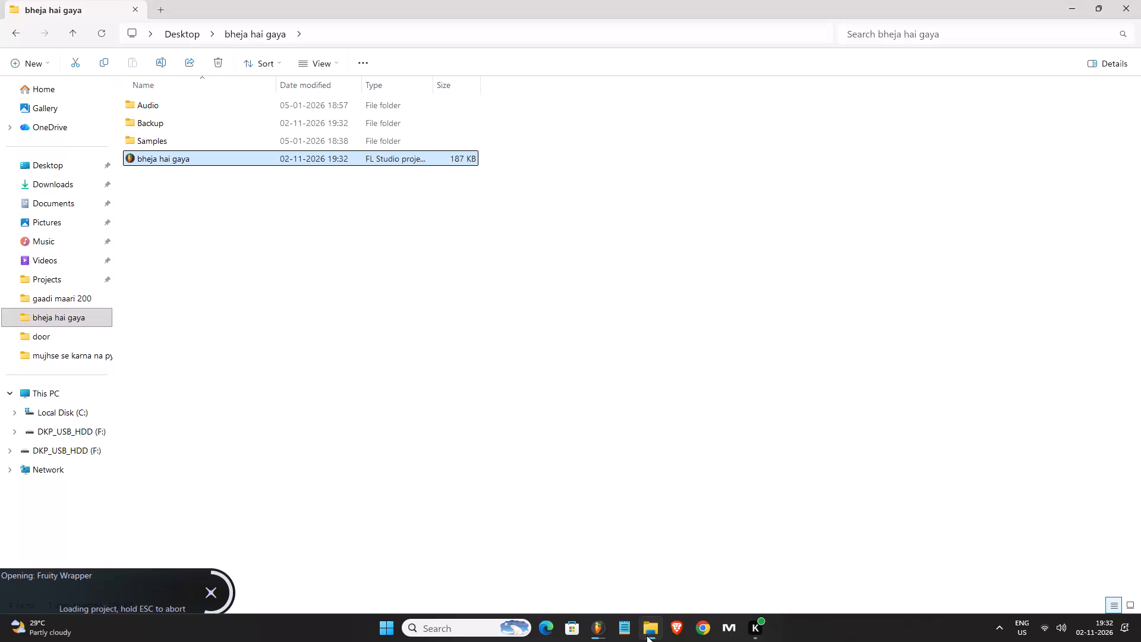
Switch to FL Studio and play the arrangement around bars 29 to 32, just before the gap in Track 1.
{"action": "left_click", "coordinate": [599, 627]}
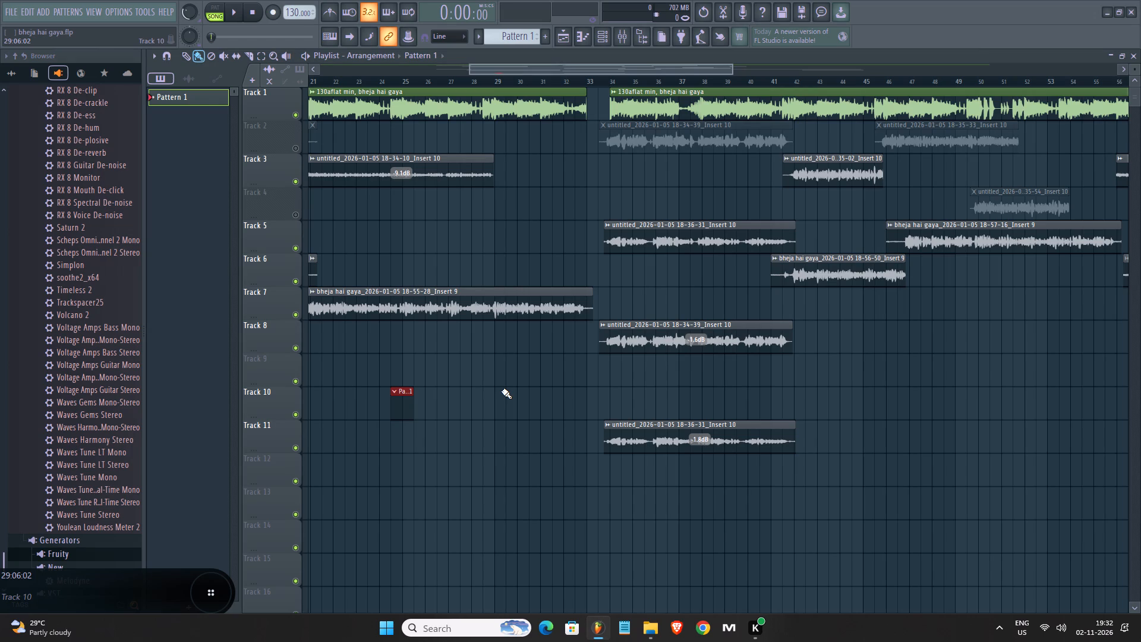
{"action": "left_click", "coordinate": [577, 81]}
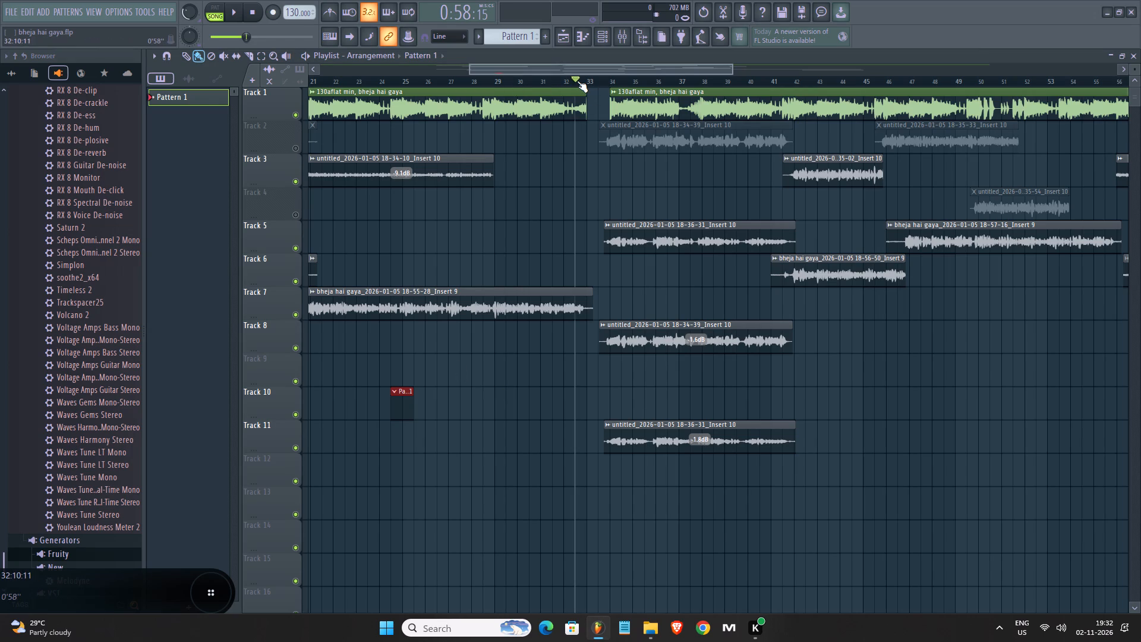
{"action": "key", "text": "space"}
{"action": "left_click_drag", "start_coordinate": [555, 77], "coordinate": [536, 75]}
{"action": "left_click", "coordinate": [502, 73]}
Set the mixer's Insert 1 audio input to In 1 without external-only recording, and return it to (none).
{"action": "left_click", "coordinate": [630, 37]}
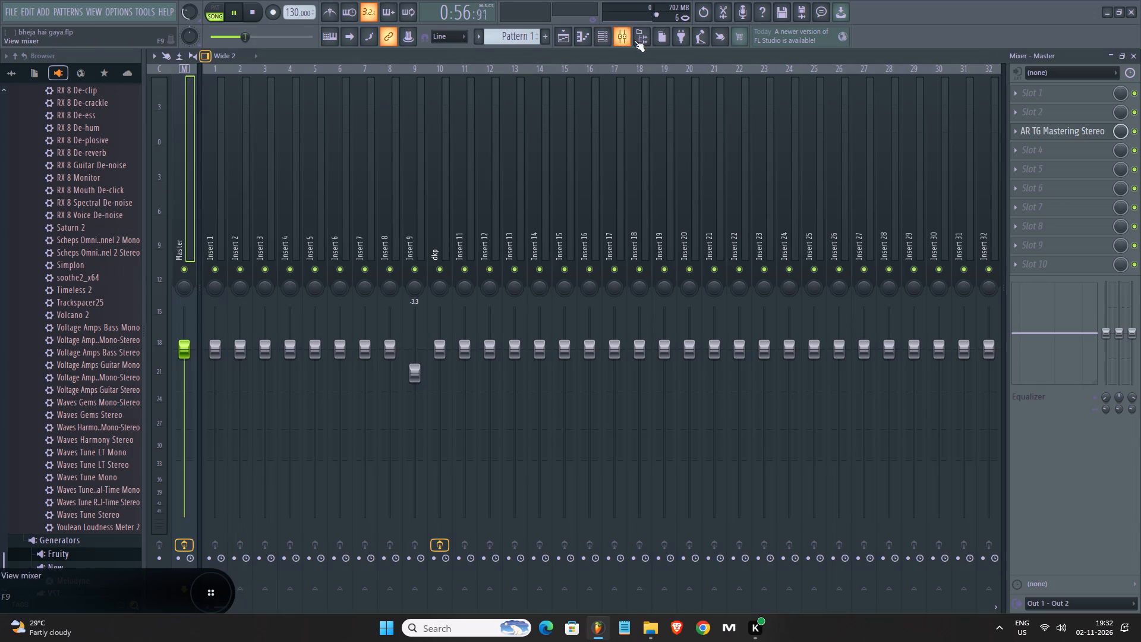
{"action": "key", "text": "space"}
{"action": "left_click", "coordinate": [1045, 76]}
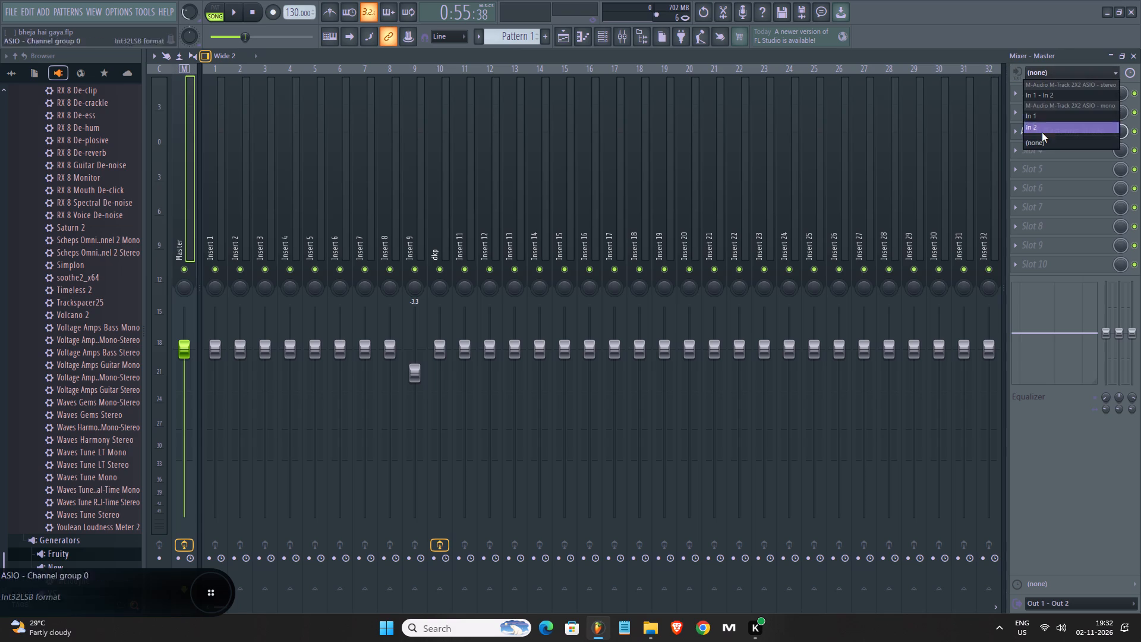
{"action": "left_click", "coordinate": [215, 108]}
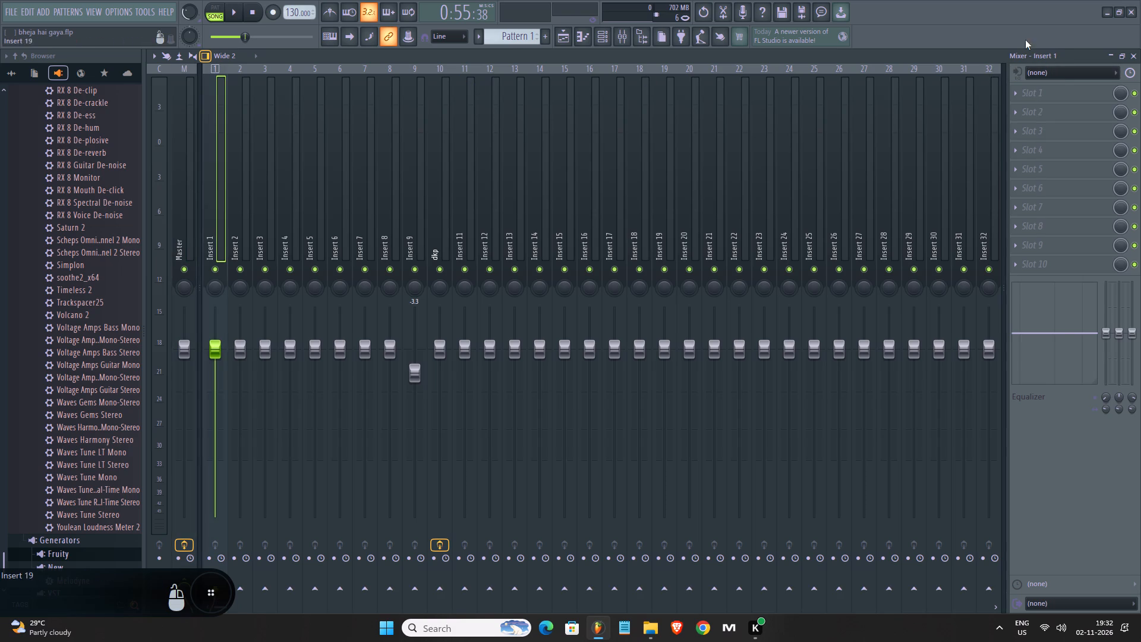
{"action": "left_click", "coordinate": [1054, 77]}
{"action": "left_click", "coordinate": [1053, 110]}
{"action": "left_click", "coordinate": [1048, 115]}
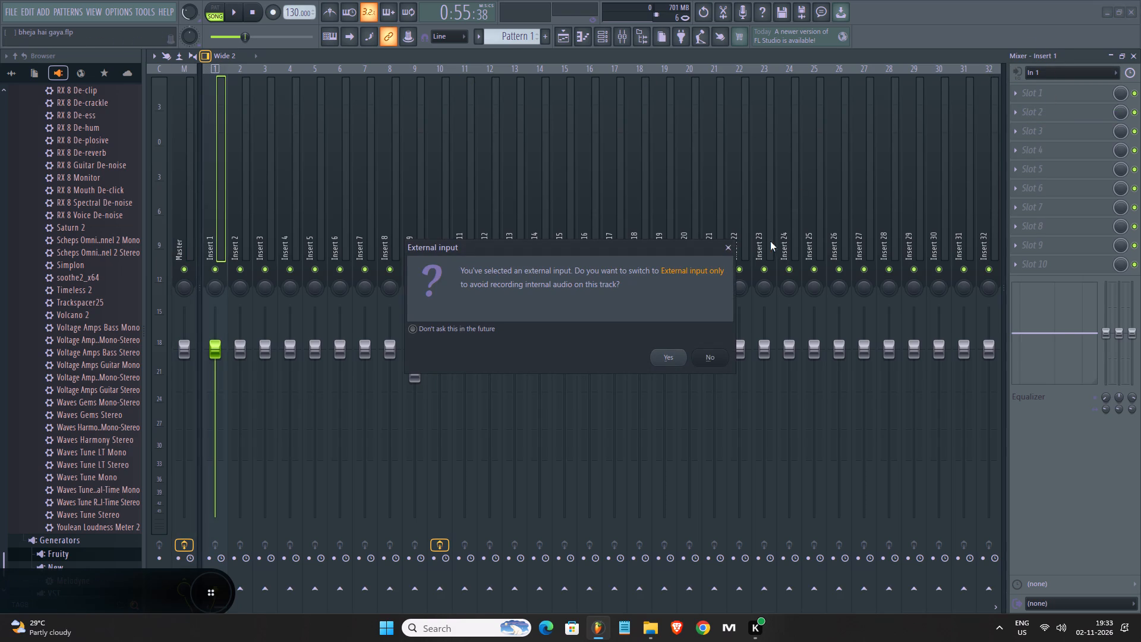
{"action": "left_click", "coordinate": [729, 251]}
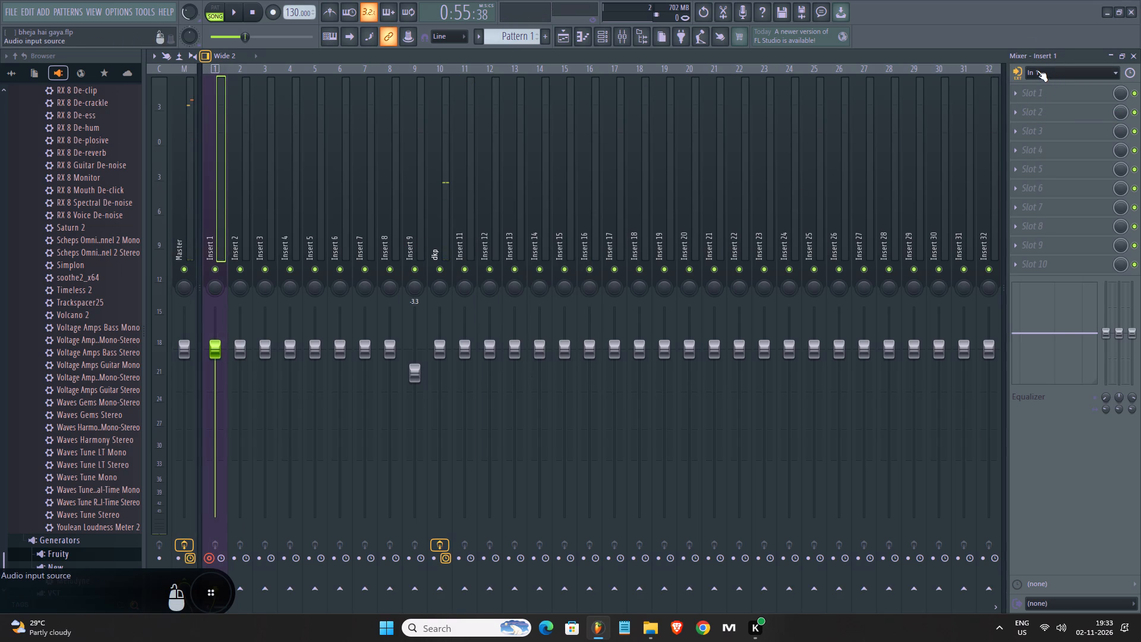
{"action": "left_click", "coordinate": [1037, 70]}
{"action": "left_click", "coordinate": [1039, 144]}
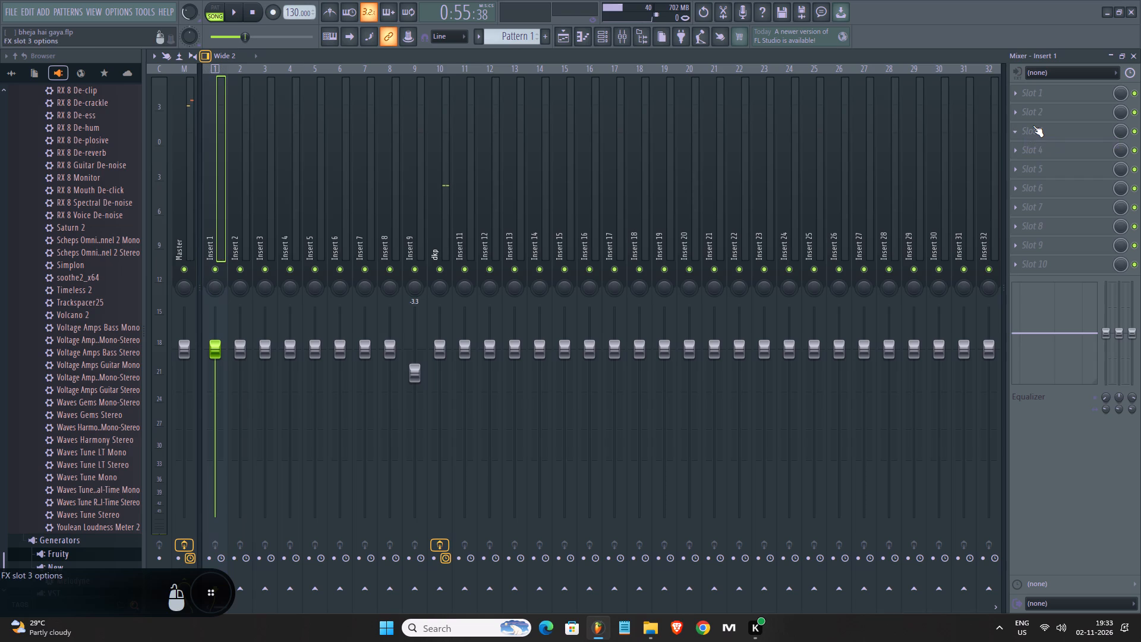
Listen repeatedly from about bar 32 to check the transition across the gap between the two Track 1 instrumental clips.
{"action": "key", "text": "space"}
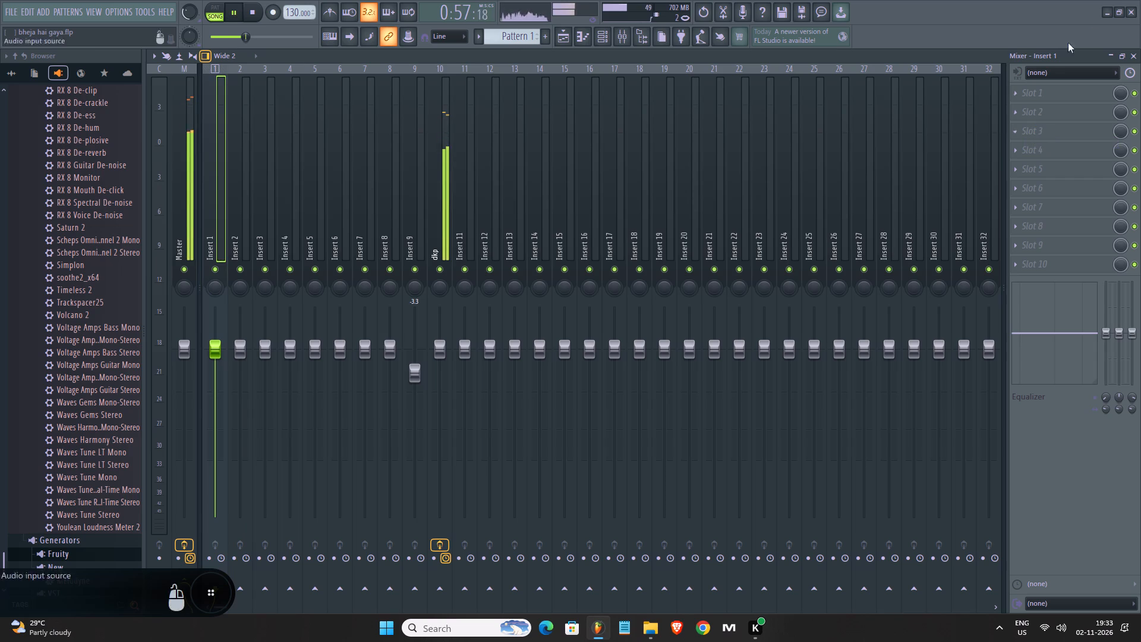
{"action": "left_click", "coordinate": [1134, 55]}
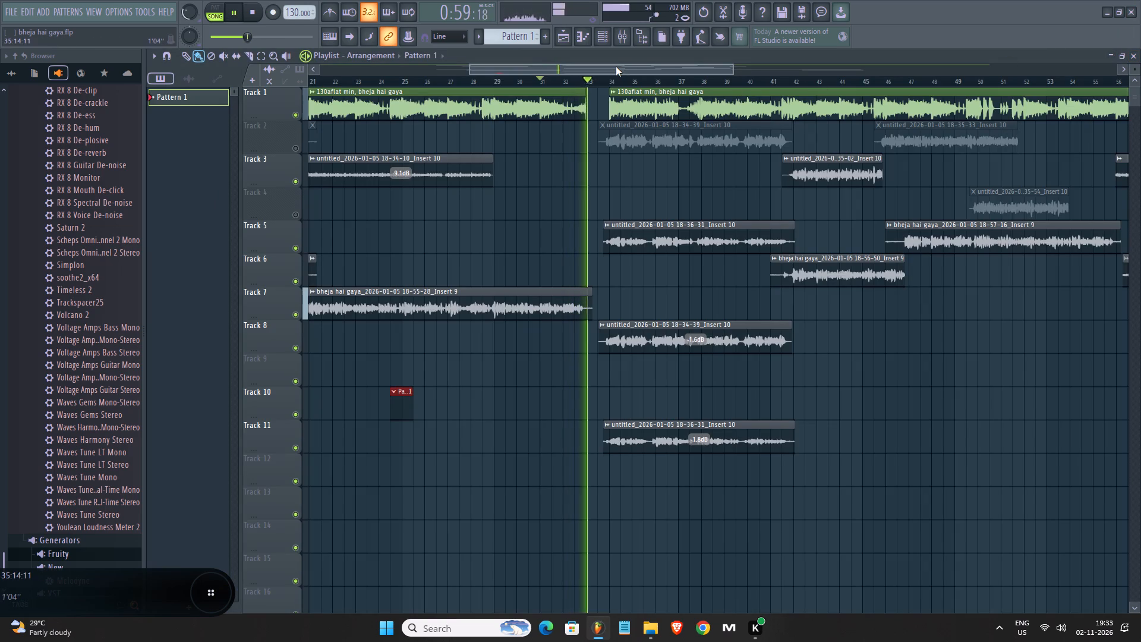
{"action": "left_click", "coordinate": [573, 78]}
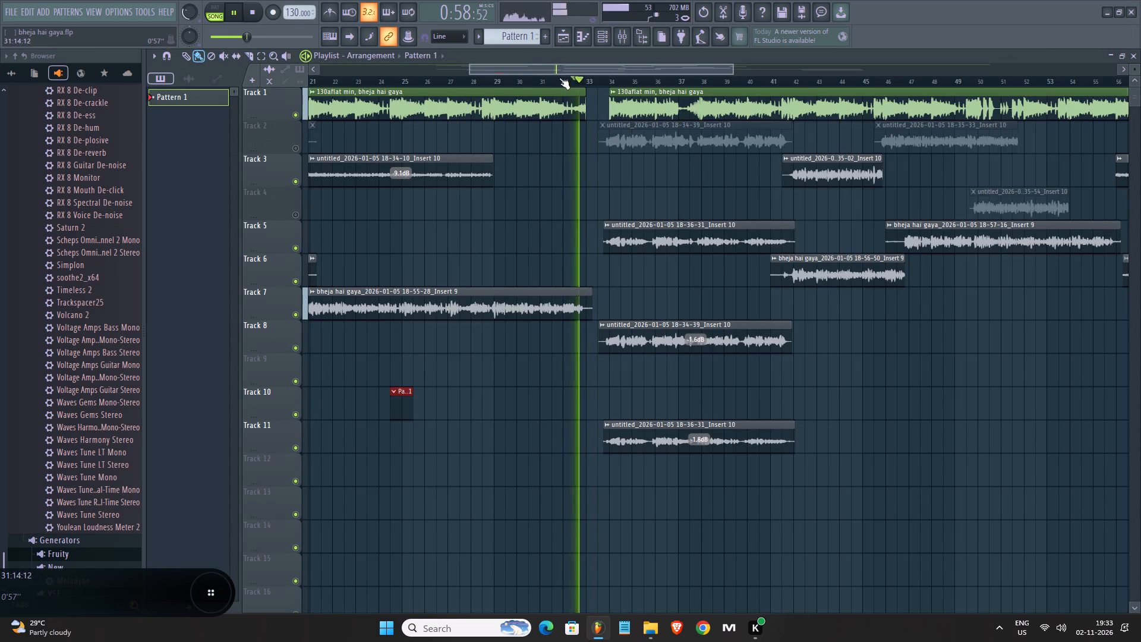
{"action": "left_click", "coordinate": [559, 78]}
{"action": "scroll", "coordinate": [573, 78], "scroll_direction": "up", "scroll_amount": 3}
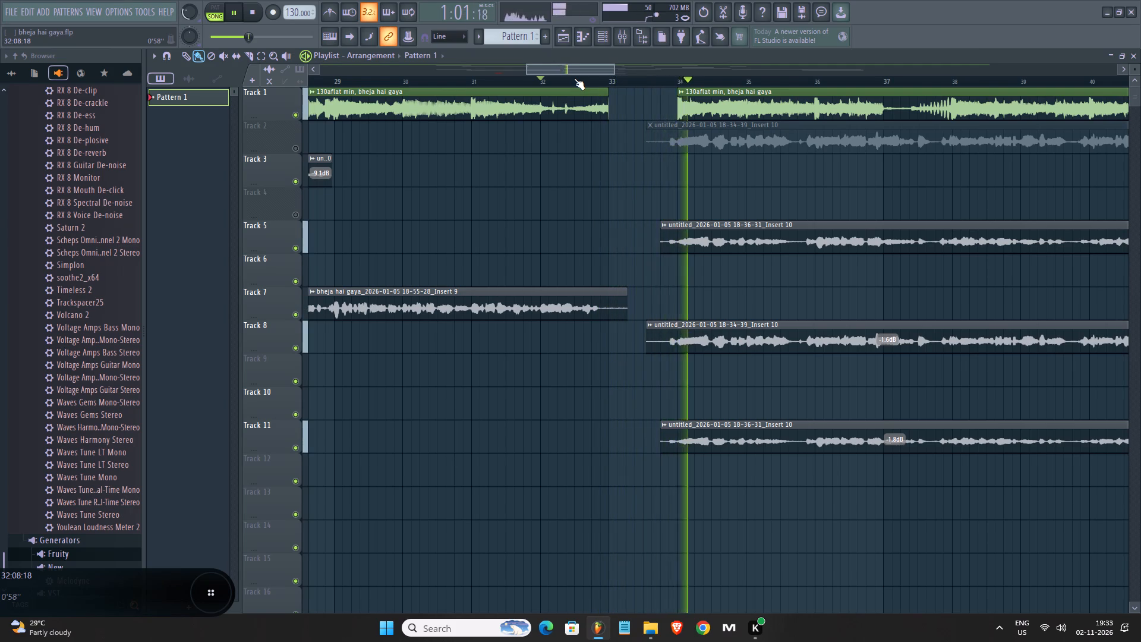
{"action": "scroll", "coordinate": [574, 78], "scroll_direction": "down", "scroll_amount": 2}
{"action": "left_click", "coordinate": [564, 78]}
{"action": "scroll", "coordinate": [579, 80], "scroll_direction": "up", "scroll_amount": 1}
{"action": "scroll", "coordinate": [579, 80], "scroll_direction": "down", "scroll_amount": 1}
{"action": "scroll", "coordinate": [579, 80], "scroll_direction": "up", "scroll_amount": 2}
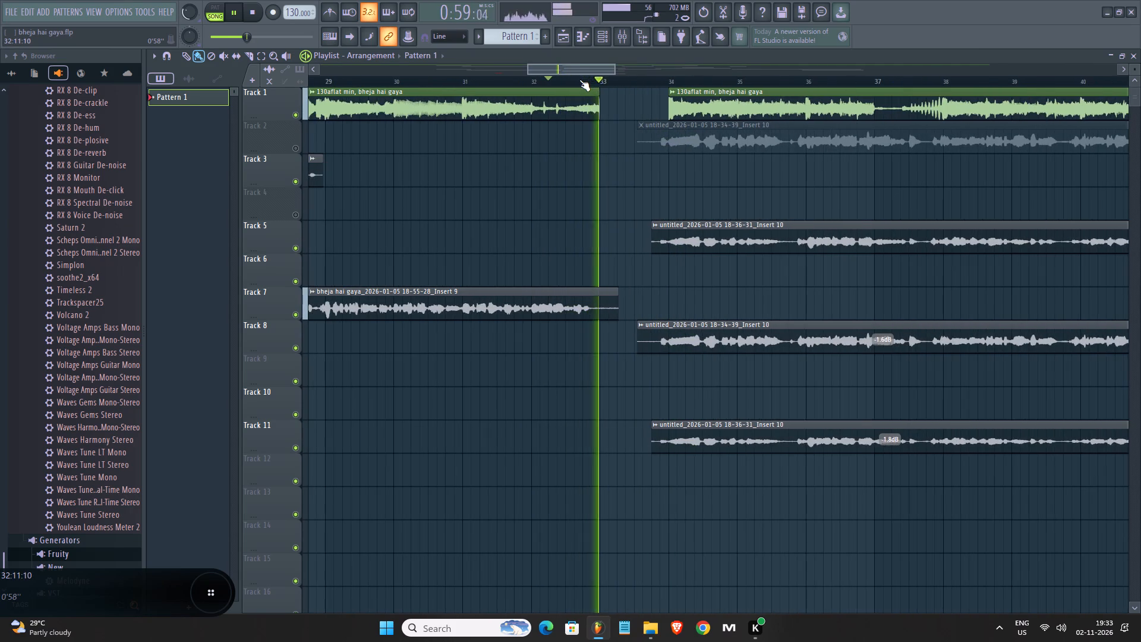
{"action": "scroll", "coordinate": [579, 80], "scroll_direction": "down", "scroll_amount": 7}
{"action": "scroll", "coordinate": [557, 80], "scroll_direction": "up", "scroll_amount": 1}
{"action": "scroll", "coordinate": [557, 80], "scroll_direction": "down", "scroll_amount": 1}
{"action": "scroll", "coordinate": [557, 80], "scroll_direction": "up", "scroll_amount": 1}
{"action": "scroll", "coordinate": [557, 80], "scroll_direction": "down", "scroll_amount": 1}
{"action": "scroll", "coordinate": [557, 80], "scroll_direction": "up", "scroll_amount": 3}
{"action": "scroll", "coordinate": [550, 80], "scroll_direction": "down", "scroll_amount": 1}
{"action": "scroll", "coordinate": [550, 80], "scroll_direction": "up", "scroll_amount": 4}
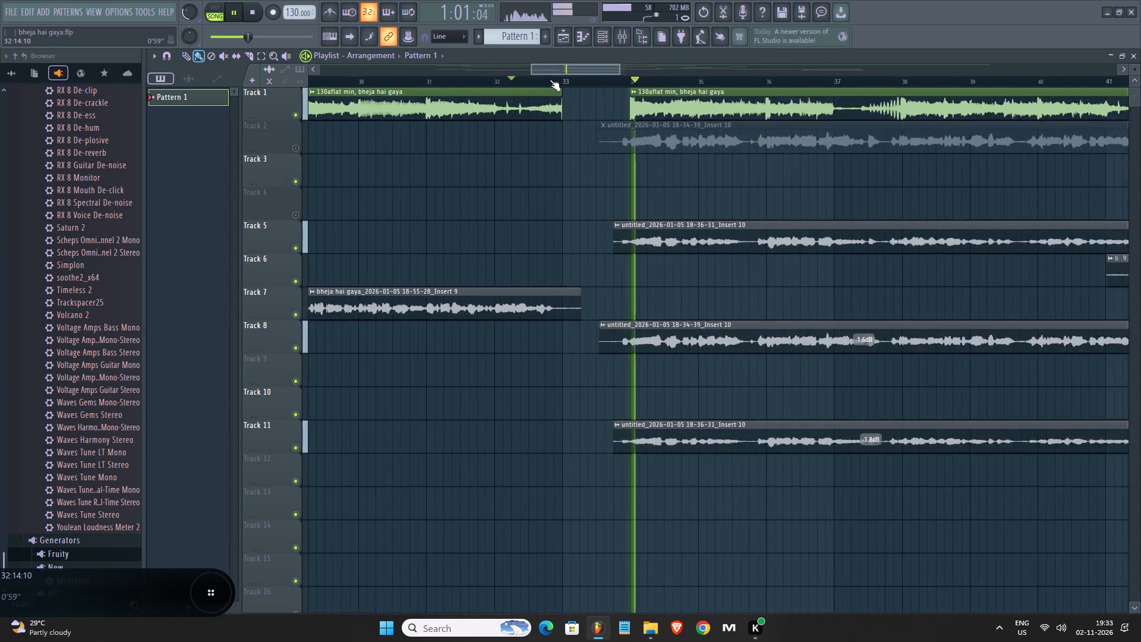
{"action": "scroll", "coordinate": [550, 80], "scroll_direction": "down", "scroll_amount": 3}
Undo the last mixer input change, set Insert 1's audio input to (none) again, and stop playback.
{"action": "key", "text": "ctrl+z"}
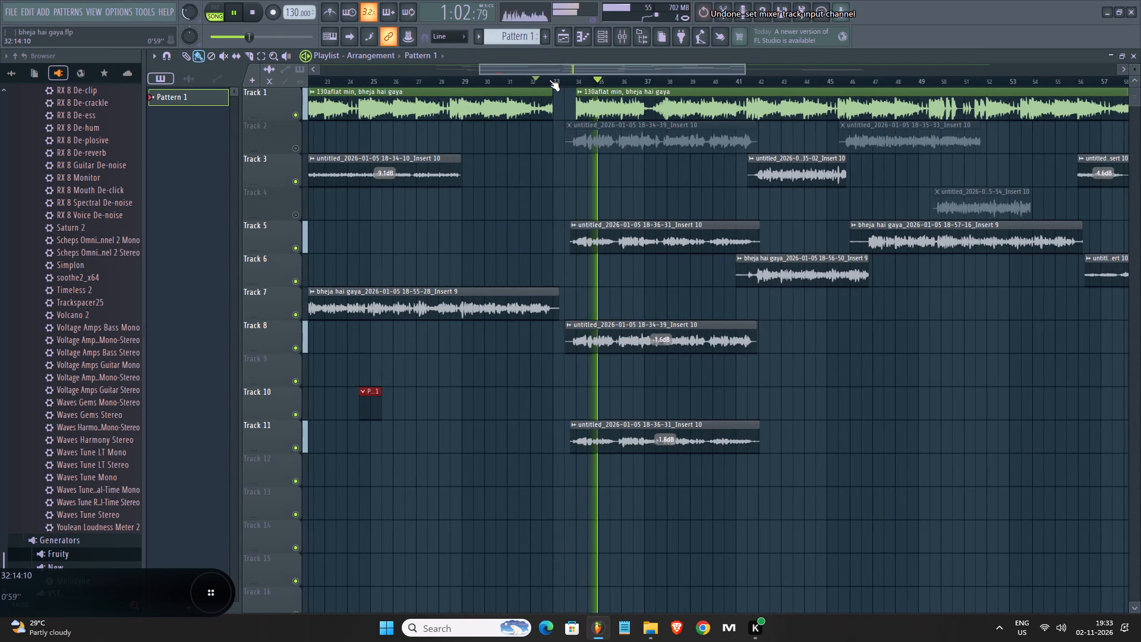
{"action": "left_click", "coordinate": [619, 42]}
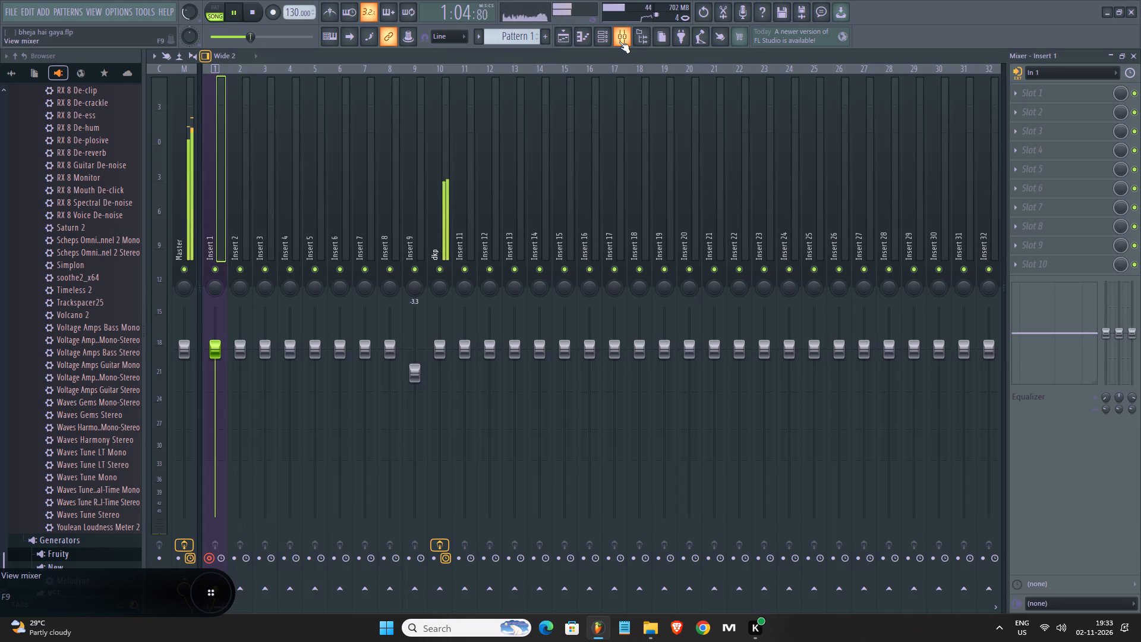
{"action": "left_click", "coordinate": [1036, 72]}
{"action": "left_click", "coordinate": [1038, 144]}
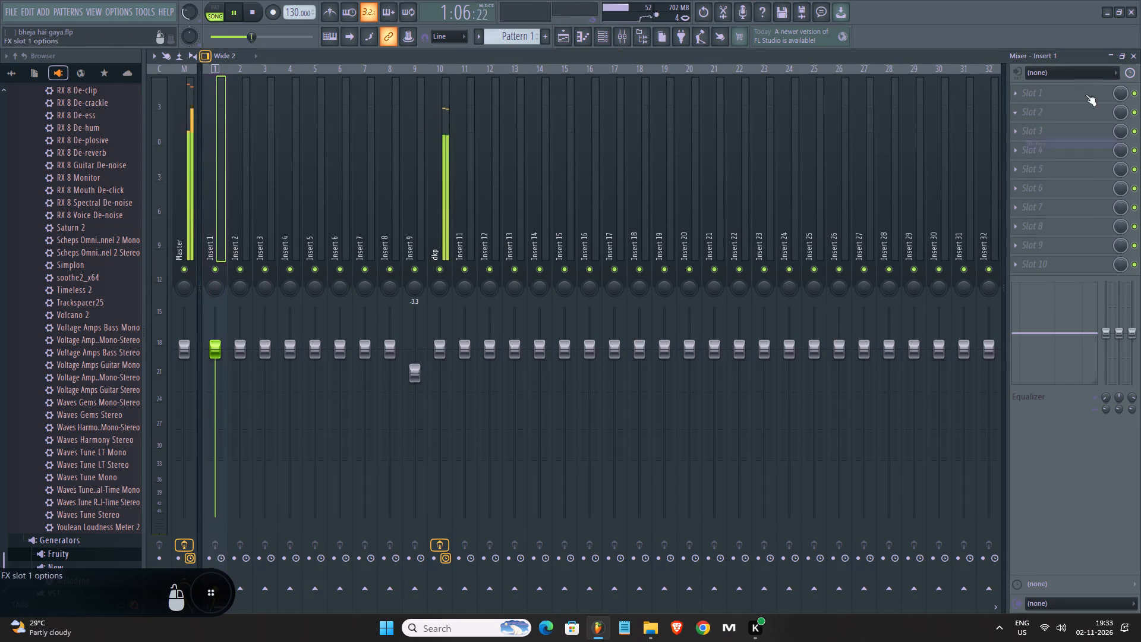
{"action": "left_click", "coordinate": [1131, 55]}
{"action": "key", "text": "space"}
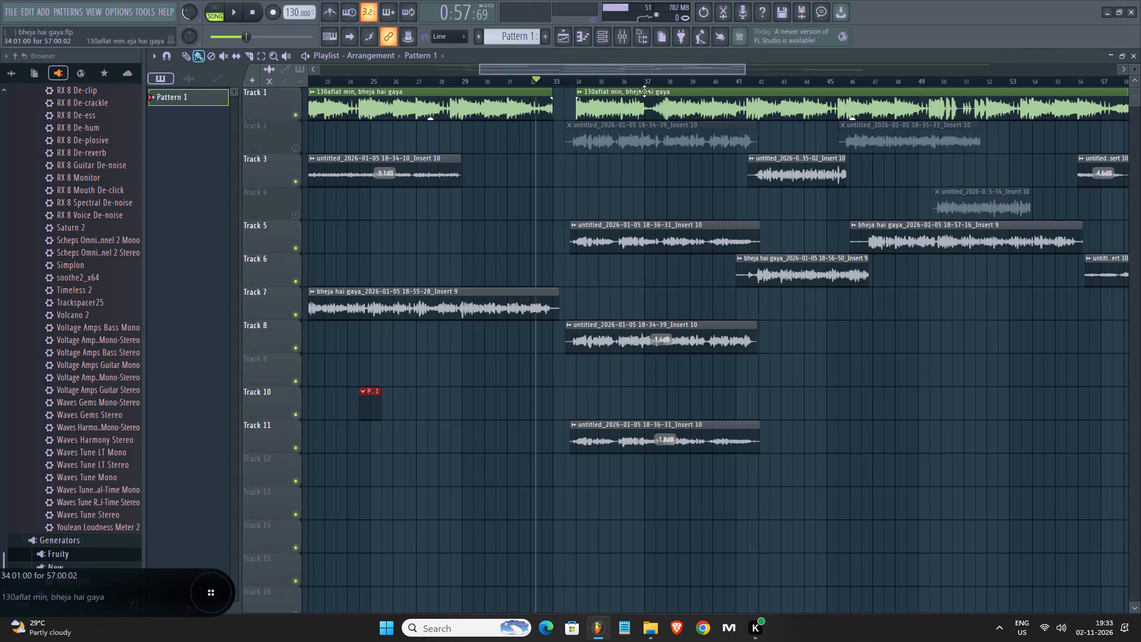
Select all clips after the gap on every track and shift them one bar earlier, so the second Track 1 clip starts at bar 33.
{"action": "scroll", "coordinate": [651, 86], "scroll_direction": "up", "scroll_amount": 1}
{"action": "scroll", "coordinate": [651, 86], "scroll_direction": "down", "scroll_amount": 4}
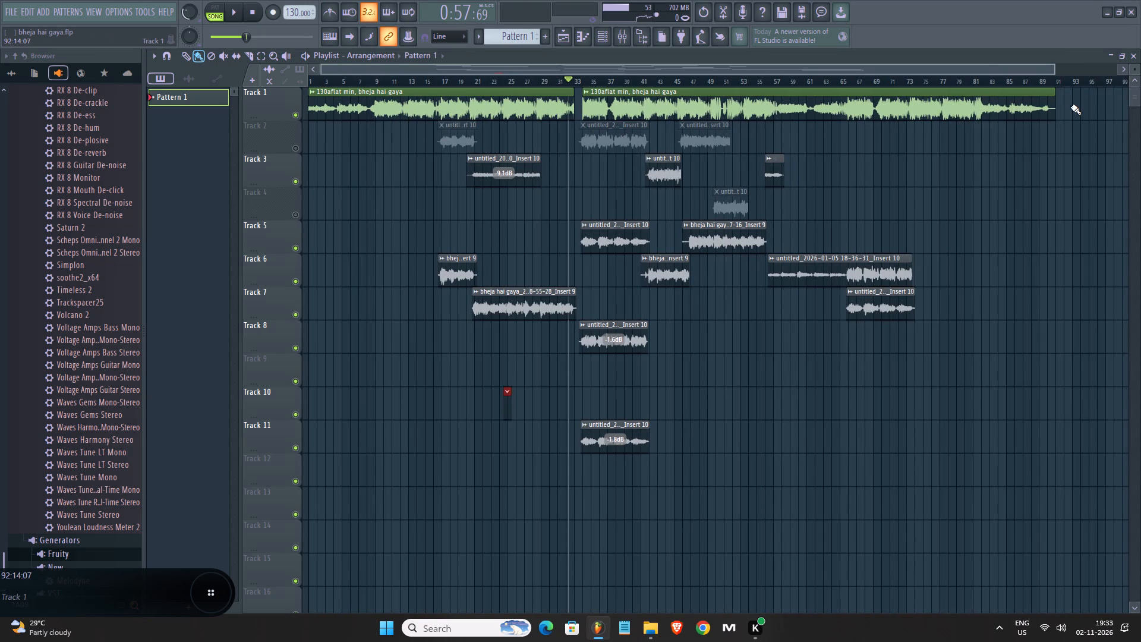
{"action": "left_click_drag", "start_coordinate": [1071, 106], "coordinate": [610, 546], "text": "ctrl"}
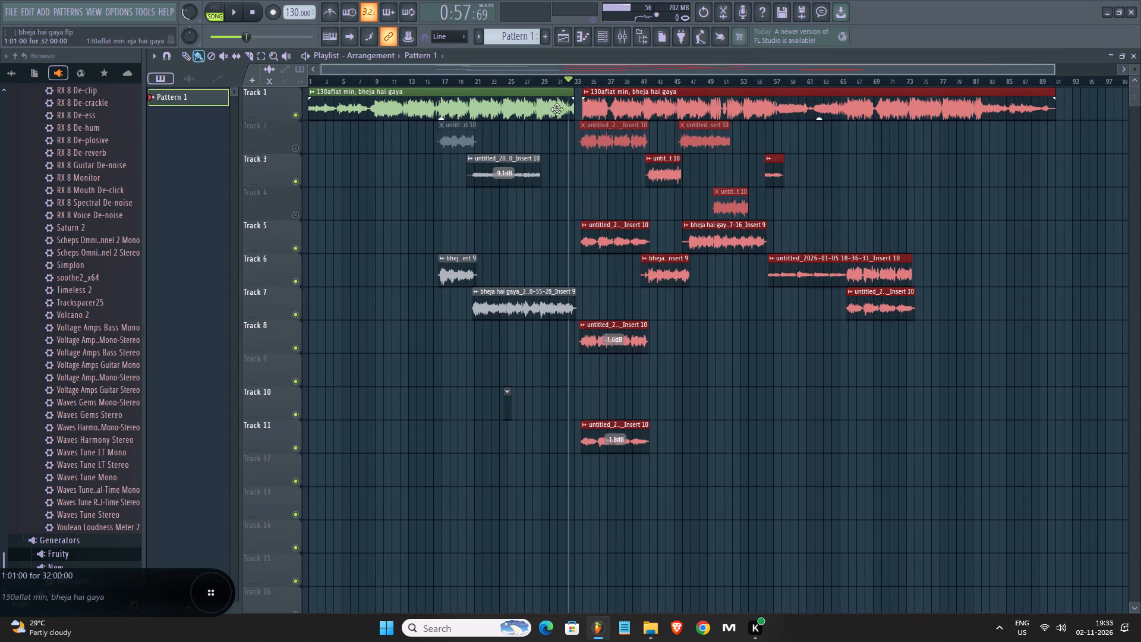
{"action": "scroll", "coordinate": [578, 78], "scroll_direction": "up", "scroll_amount": 4}
{"action": "key", "text": "shift+Left"}
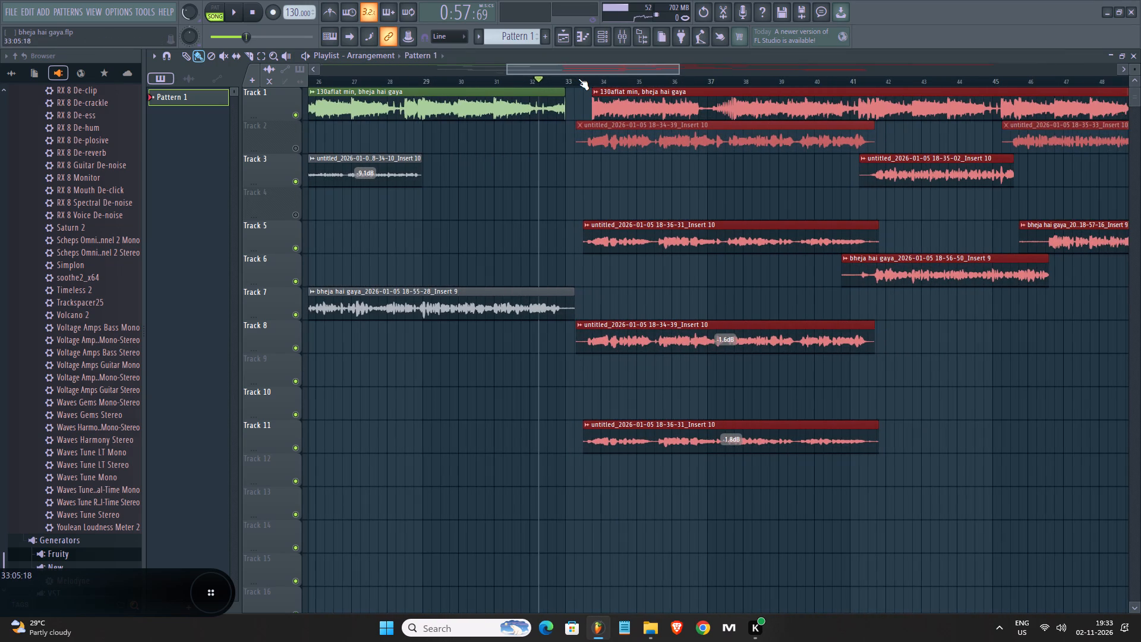
{"action": "key", "text": "shift+Left"}
{"action": "scroll", "coordinate": [566, 78], "scroll_direction": "up", "scroll_amount": 4, "text": "shift"}
{"action": "scroll", "coordinate": [642, 86], "scroll_direction": "up", "scroll_amount": 2, "text": "shift"}
{"action": "scroll", "coordinate": [642, 86], "scroll_direction": "down", "scroll_amount": 1, "text": "shift"}
{"action": "scroll", "coordinate": [642, 86], "scroll_direction": "up", "scroll_amount": 1, "text": "shift"}
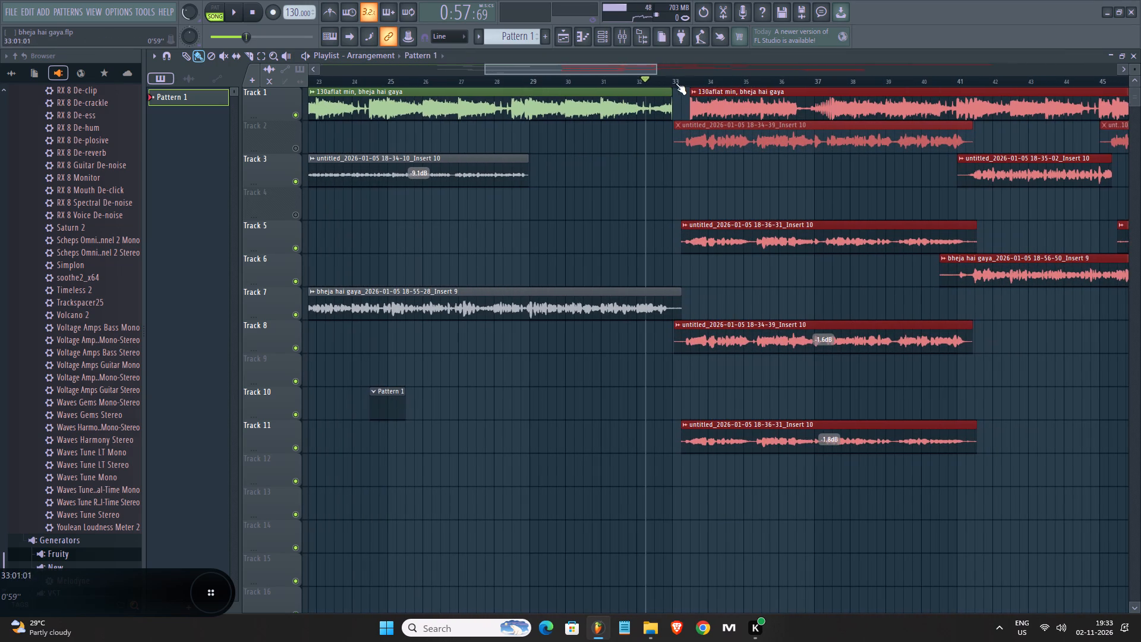
{"action": "scroll", "coordinate": [679, 83], "scroll_direction": "up", "scroll_amount": 4, "text": "shift"}
{"action": "scroll", "coordinate": [753, 77], "scroll_direction": "up", "scroll_amount": 4, "text": "shift"}
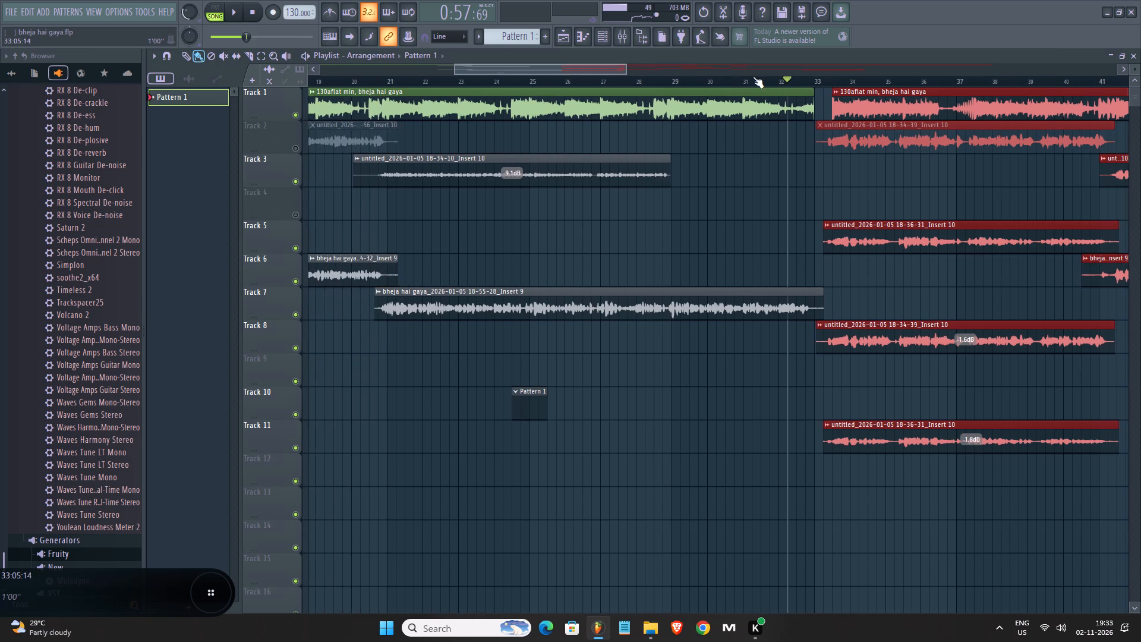
{"action": "scroll", "coordinate": [772, 77], "scroll_direction": "down", "scroll_amount": 4, "text": "shift"}
{"action": "key", "text": "shift+Left"}
{"action": "key", "text": "shift+Left"}
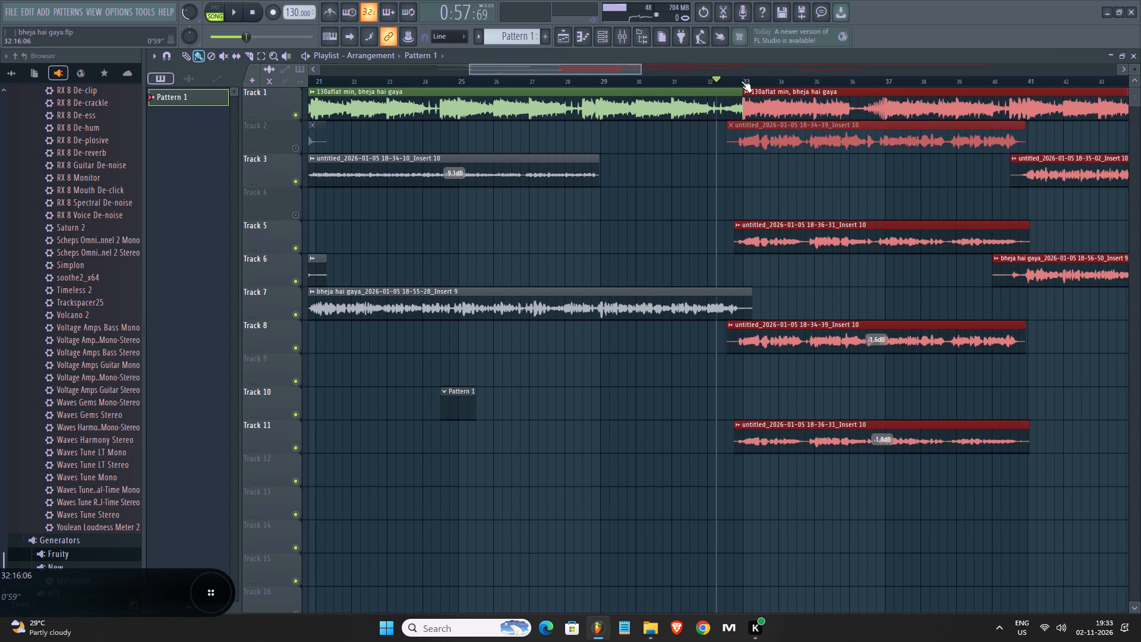
Examine the closed join at bar 33 up close and play through it from bar 32.
{"action": "key", "text": "Page_Up"}
{"action": "key", "text": "Page_Up"}
{"action": "key", "text": "Page_Up"}
{"action": "key", "text": "Page_Up"}
{"action": "key", "text": "Page_Up"}
{"action": "key", "text": "Page_Up"}
{"action": "key", "text": "Page_Up"}
{"action": "key", "text": "Page_Up"}
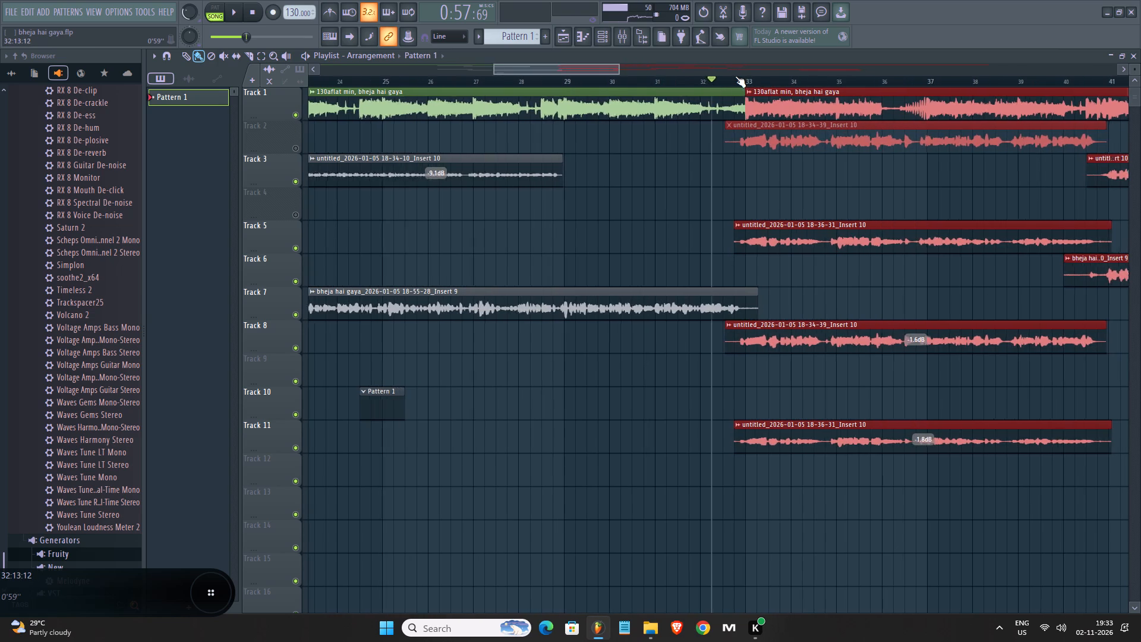
{"action": "key", "text": "Page_Up"}
{"action": "key", "text": "Page_Up"}
{"action": "key", "text": "Page_Up"}
{"action": "key", "text": "Page_Up"}
{"action": "key", "text": "Page_Up"}
{"action": "key", "text": "Page_Up"}
{"action": "key", "text": "Page_Up"}
{"action": "key", "text": "Page_Up"}
{"action": "key", "text": "Page_Up"}
{"action": "key", "text": "Page_Up"}
{"action": "key", "text": "Page_Up"}
{"action": "key", "text": "Page_Up"}
{"action": "key", "text": "Page_Up"}
{"action": "key", "text": "Page_Up"}
{"action": "key", "text": "Page_Up"}
{"action": "key", "text": "Page_Down"}
{"action": "key", "text": "Page_Down"}
{"action": "key", "text": "Page_Down"}
{"action": "key", "text": "Page_Down"}
{"action": "key", "text": "Page_Down"}
{"action": "key", "text": "Page_Down"}
{"action": "key", "text": "Page_Down"}
{"action": "key", "text": "Page_Down"}
{"action": "key", "text": "Page_Down"}
{"action": "key", "text": "Page_Down"}
{"action": "key", "text": "Page_Down"}
{"action": "key", "text": "Page_Down"}
{"action": "key", "text": "Page_Down"}
{"action": "key", "text": "Page_Down"}
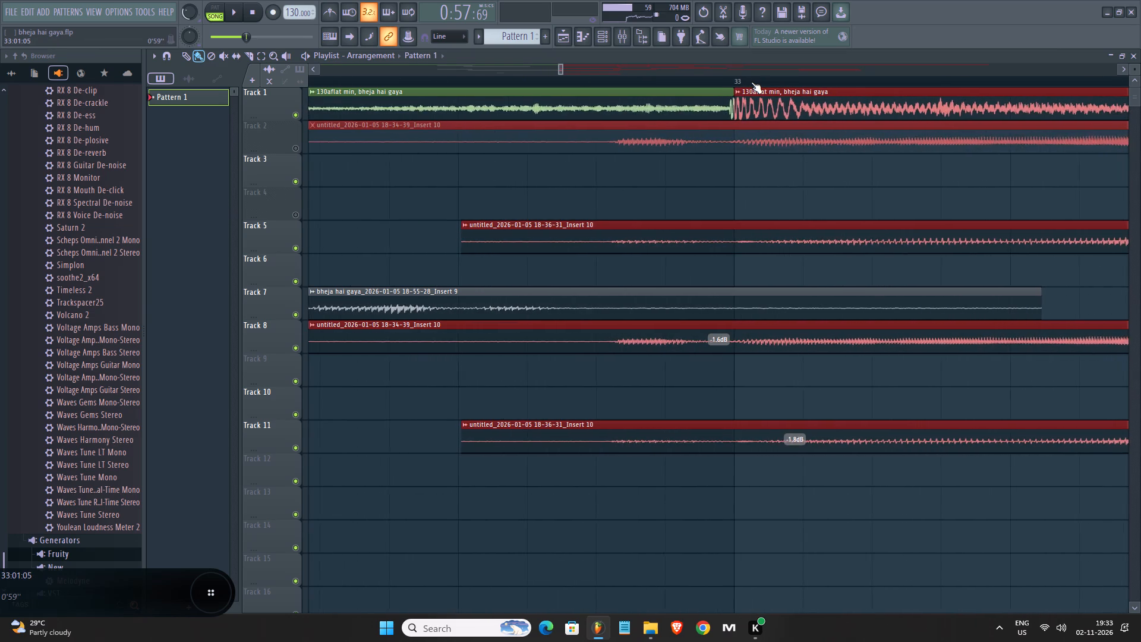
{"action": "left_click", "coordinate": [600, 86]}
{"action": "key", "text": "space"}
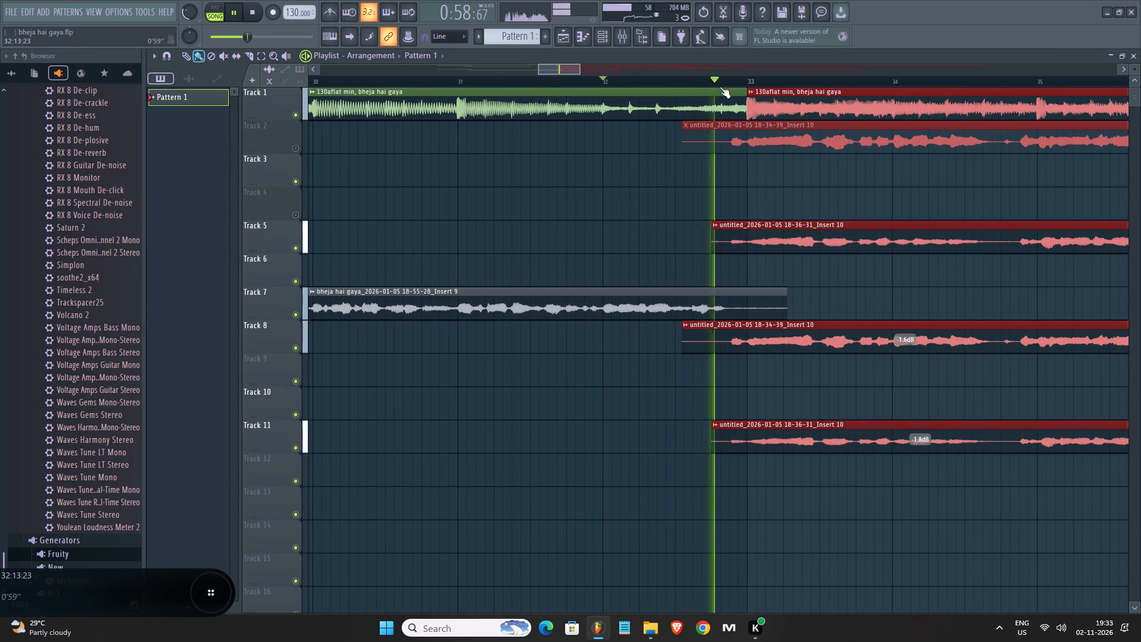
{"action": "scroll", "coordinate": [737, 83], "scroll_direction": "down", "scroll_amount": 9}
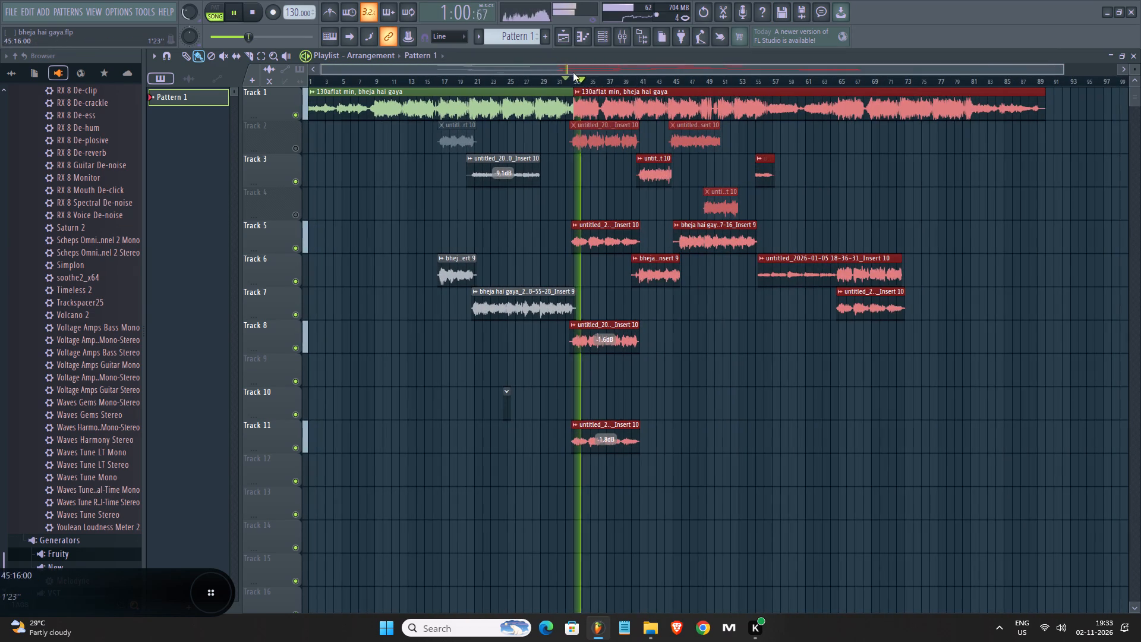
Save the project.
{"action": "scroll", "coordinate": [609, 78], "scroll_direction": "up", "scroll_amount": 3}
{"action": "key", "text": "ctrl+s"}
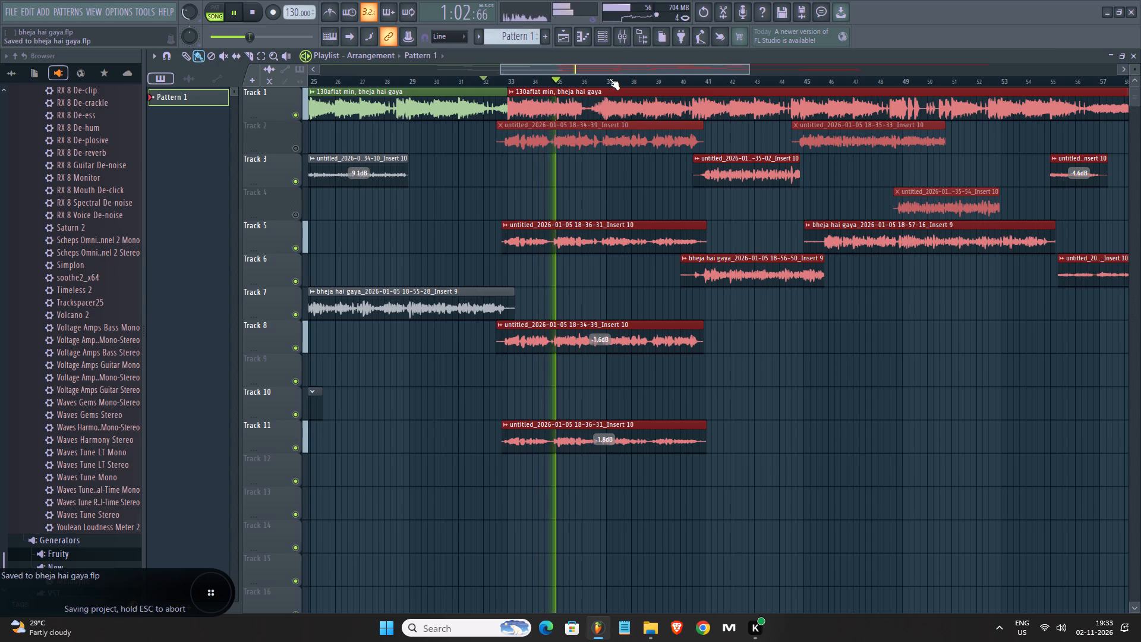
Clear the clip selection and lower the gain of Track 3's 18-35-02 vocal clip near bar 40 to -8.7 dB, checking it during playback.
{"action": "left_click", "coordinate": [666, 85]}
{"action": "left_click", "coordinate": [806, 333]}
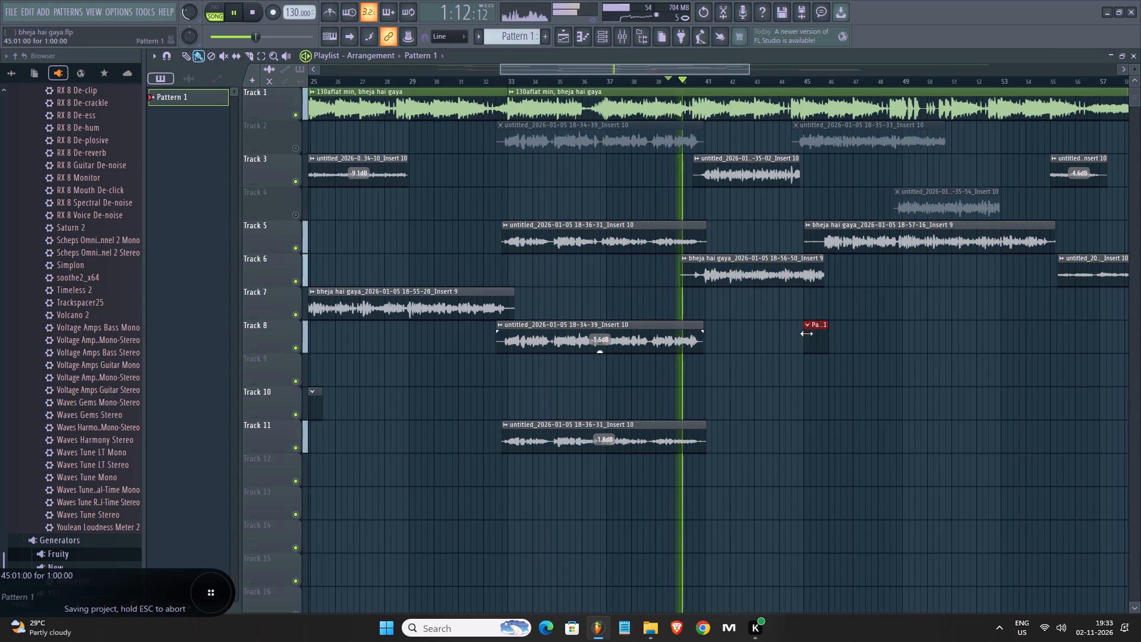
{"action": "right_click_drag", "start_coordinate": [847, 338], "coordinate": [817, 332]}
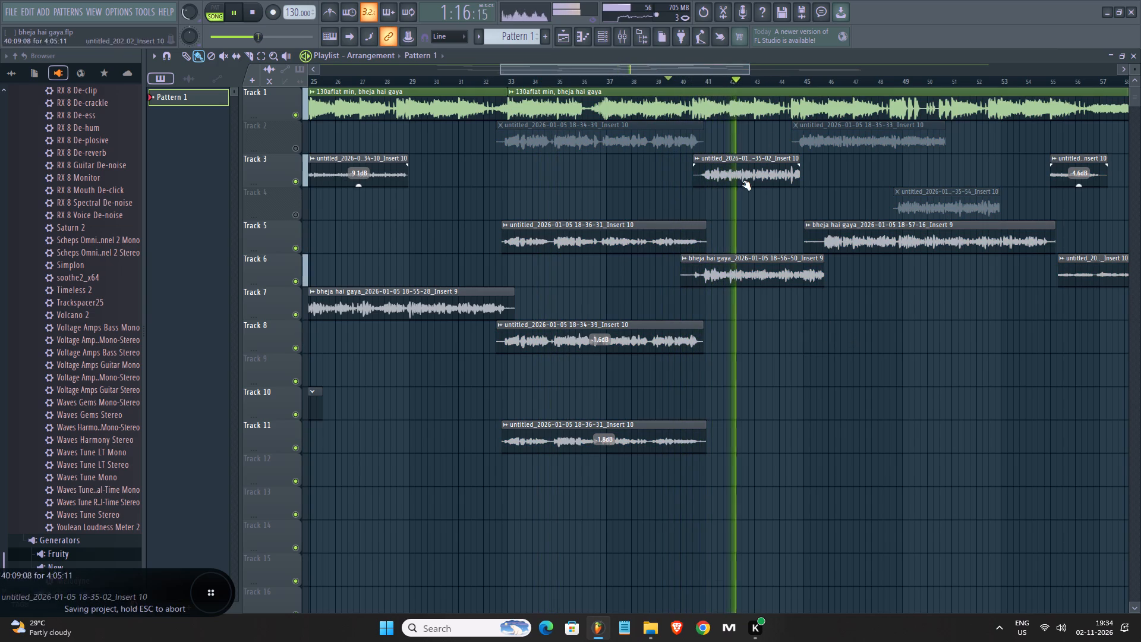
{"action": "left_click_drag", "start_coordinate": [743, 184], "coordinate": [733, 239]}
{"action": "key", "text": "space"}
{"action": "key", "text": "space"}
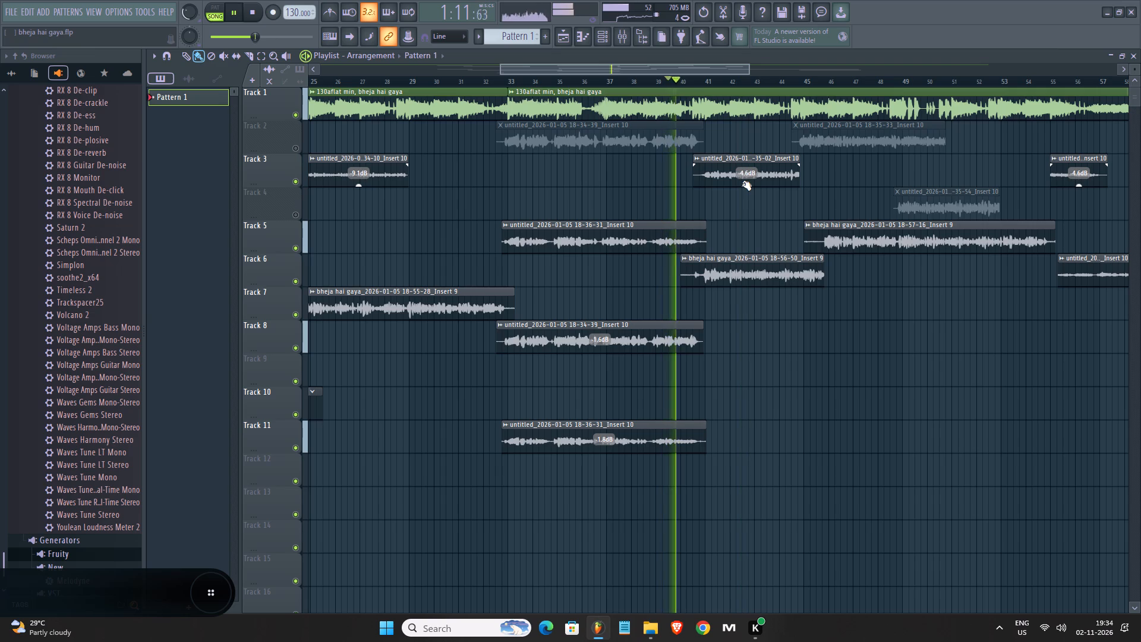
{"action": "left_click_drag", "start_coordinate": [743, 184], "coordinate": [726, 226]}
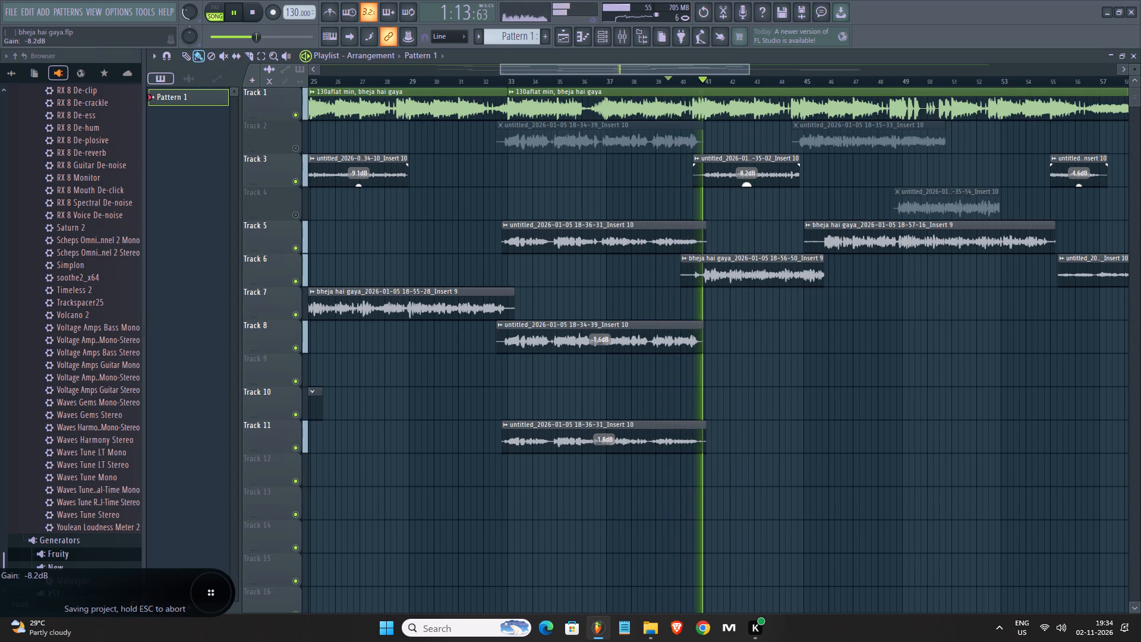
{"action": "left_click_drag", "start_coordinate": [726, 226], "coordinate": [722, 230]}
{"action": "left_click", "coordinate": [743, 184]}
{"action": "left_click", "coordinate": [743, 184]}
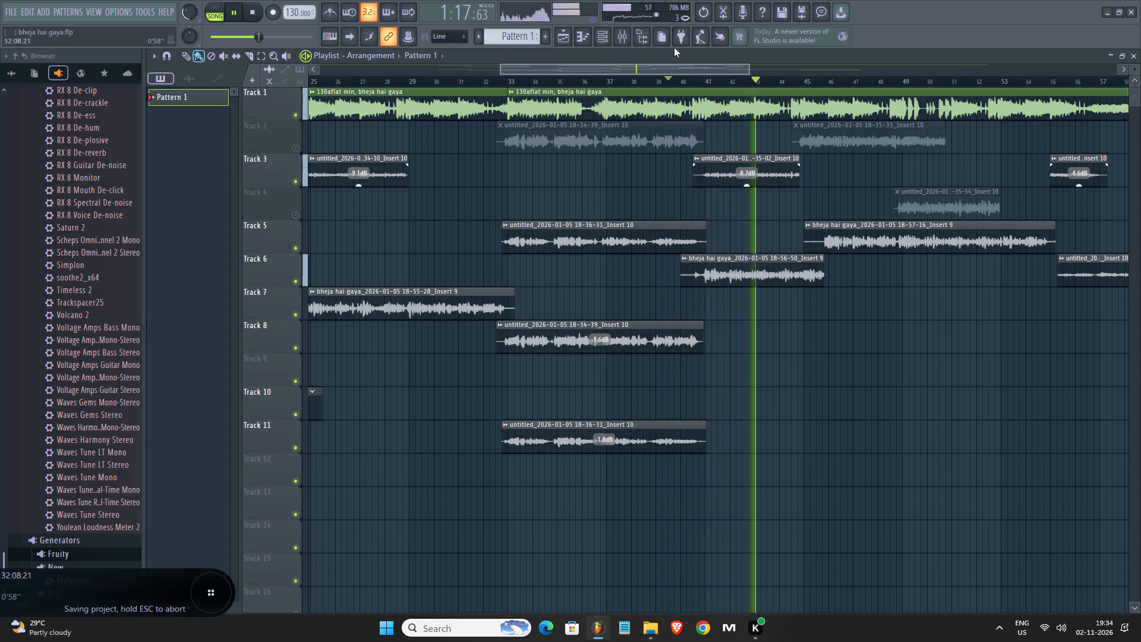
Unmute Track 2 and lower the gain of its 18-35-33 vocal clip near bar 45 to -9.1 dB.
{"action": "scroll", "coordinate": [677, 70], "scroll_direction": "down", "scroll_amount": 4}
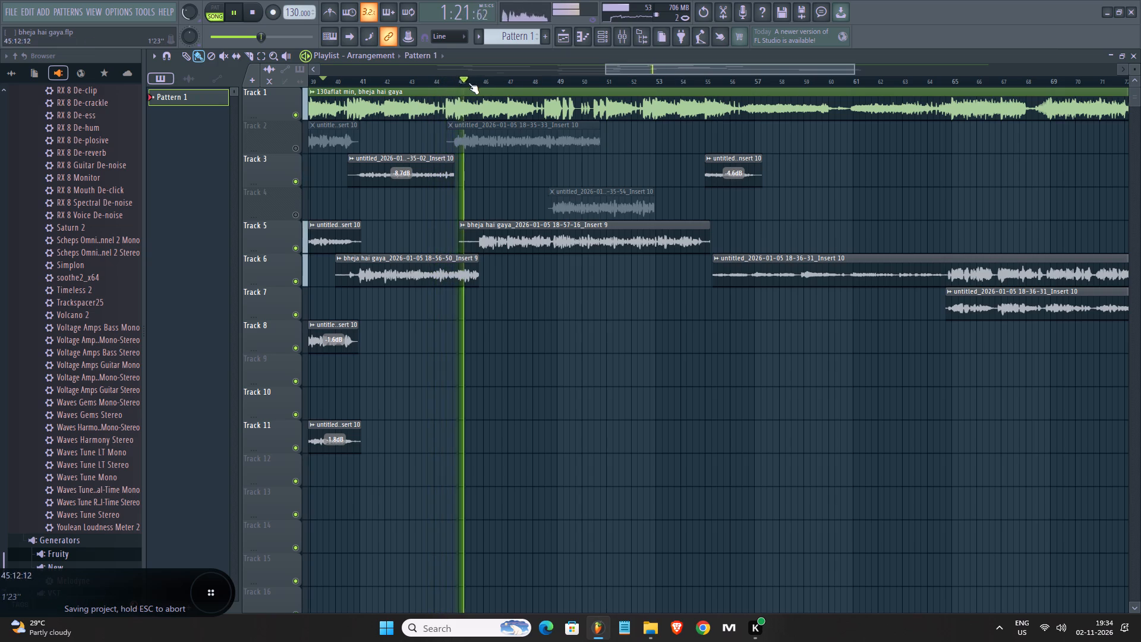
{"action": "left_click", "coordinate": [293, 149]}
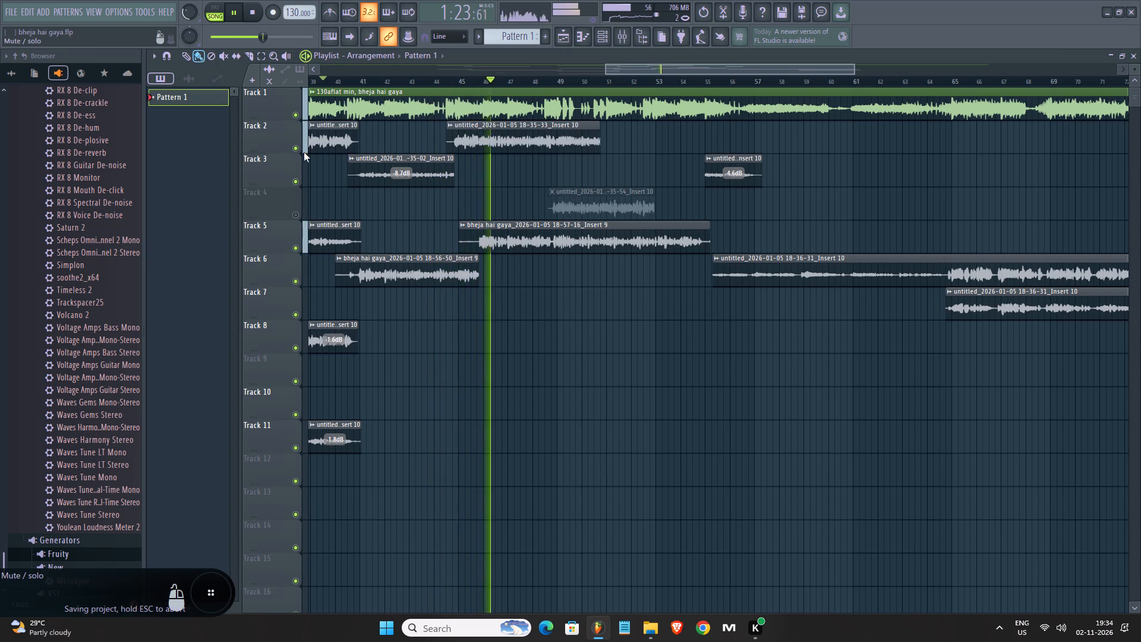
{"action": "left_click_drag", "start_coordinate": [522, 150], "coordinate": [515, 216]}
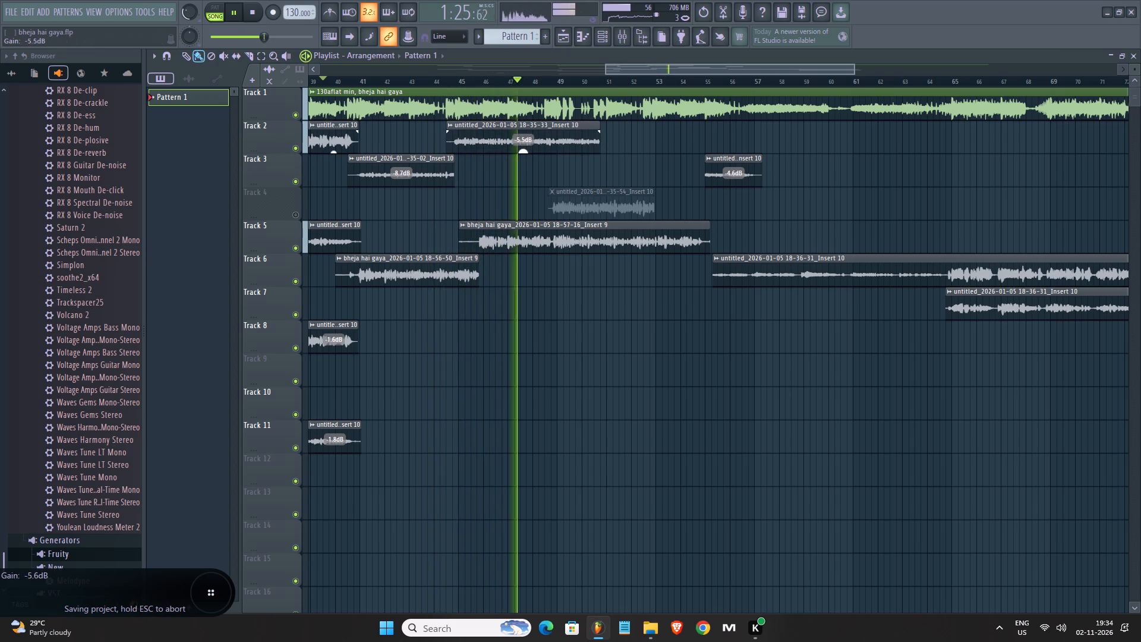
{"action": "left_click_drag", "start_coordinate": [515, 216], "coordinate": [503, 258]}
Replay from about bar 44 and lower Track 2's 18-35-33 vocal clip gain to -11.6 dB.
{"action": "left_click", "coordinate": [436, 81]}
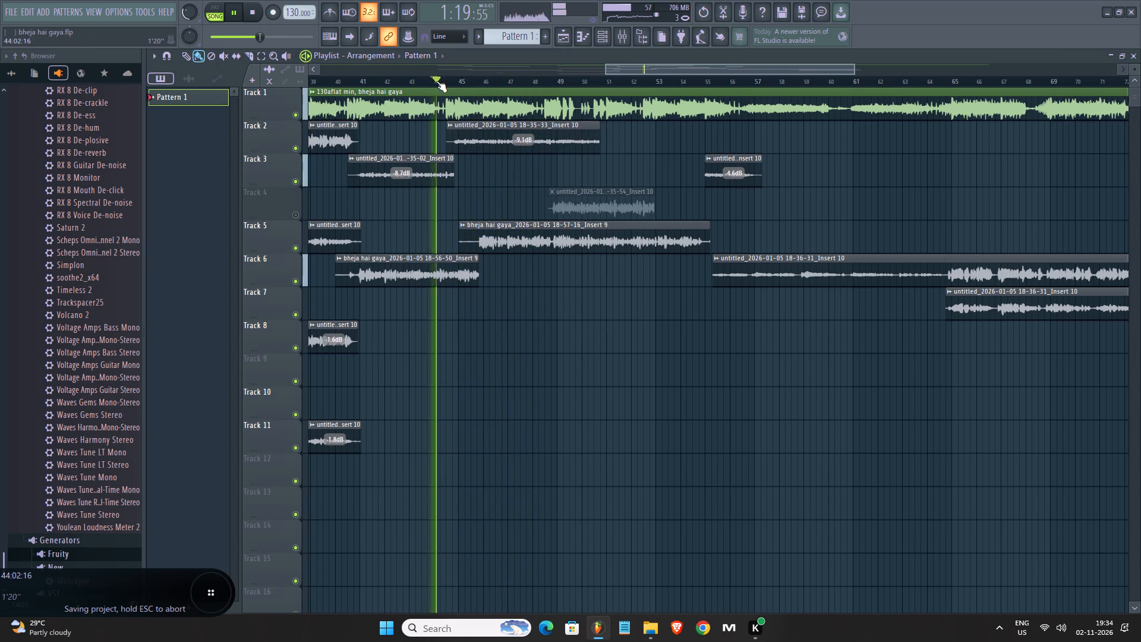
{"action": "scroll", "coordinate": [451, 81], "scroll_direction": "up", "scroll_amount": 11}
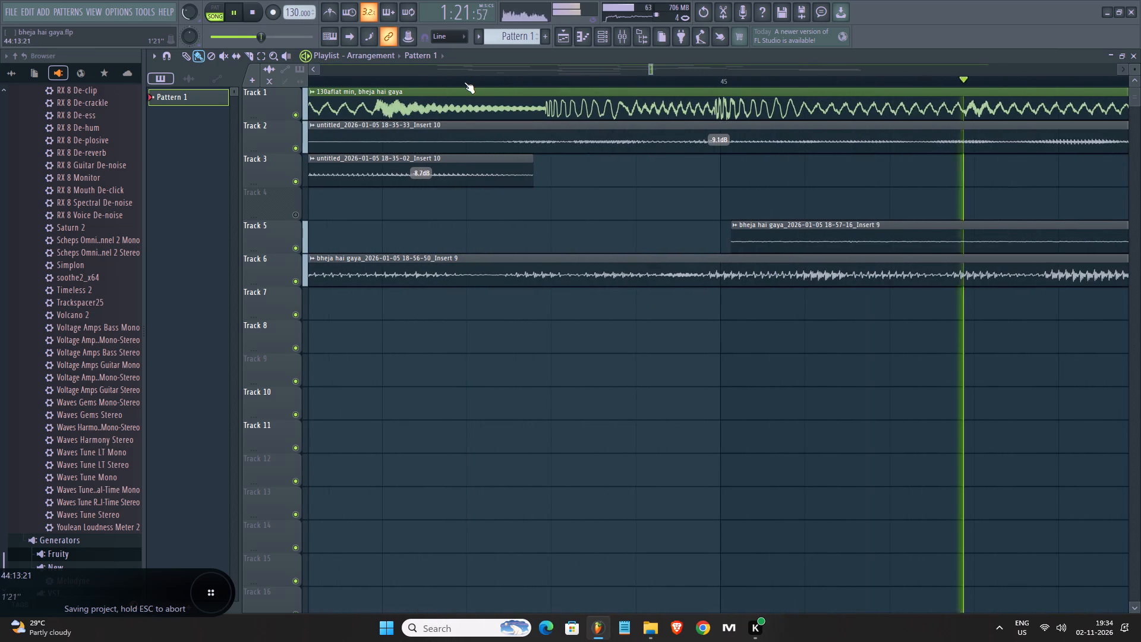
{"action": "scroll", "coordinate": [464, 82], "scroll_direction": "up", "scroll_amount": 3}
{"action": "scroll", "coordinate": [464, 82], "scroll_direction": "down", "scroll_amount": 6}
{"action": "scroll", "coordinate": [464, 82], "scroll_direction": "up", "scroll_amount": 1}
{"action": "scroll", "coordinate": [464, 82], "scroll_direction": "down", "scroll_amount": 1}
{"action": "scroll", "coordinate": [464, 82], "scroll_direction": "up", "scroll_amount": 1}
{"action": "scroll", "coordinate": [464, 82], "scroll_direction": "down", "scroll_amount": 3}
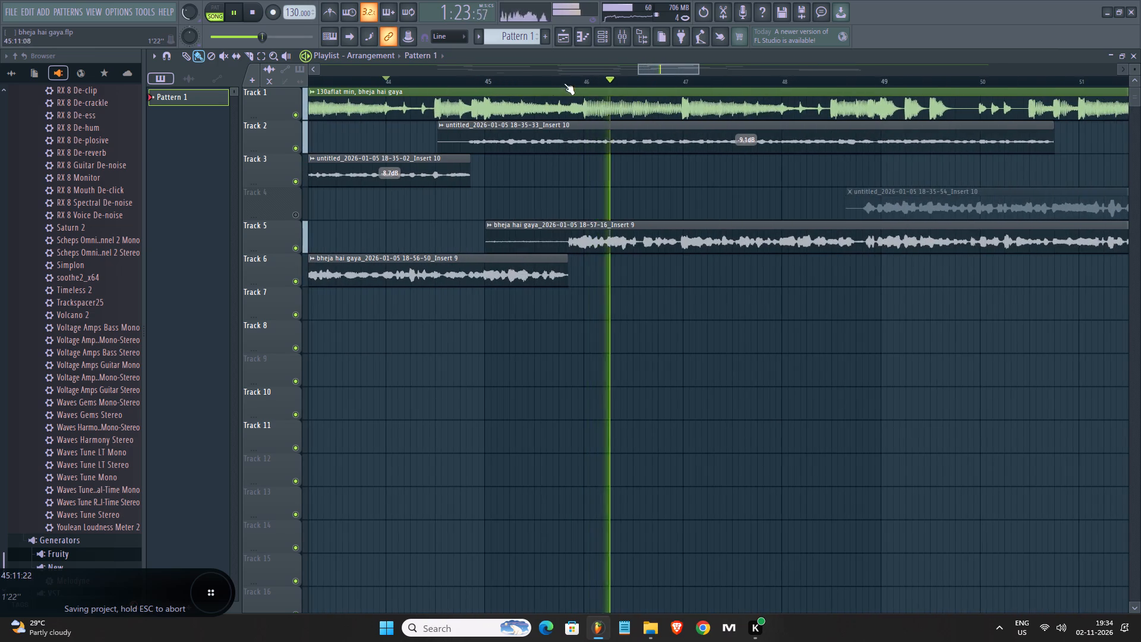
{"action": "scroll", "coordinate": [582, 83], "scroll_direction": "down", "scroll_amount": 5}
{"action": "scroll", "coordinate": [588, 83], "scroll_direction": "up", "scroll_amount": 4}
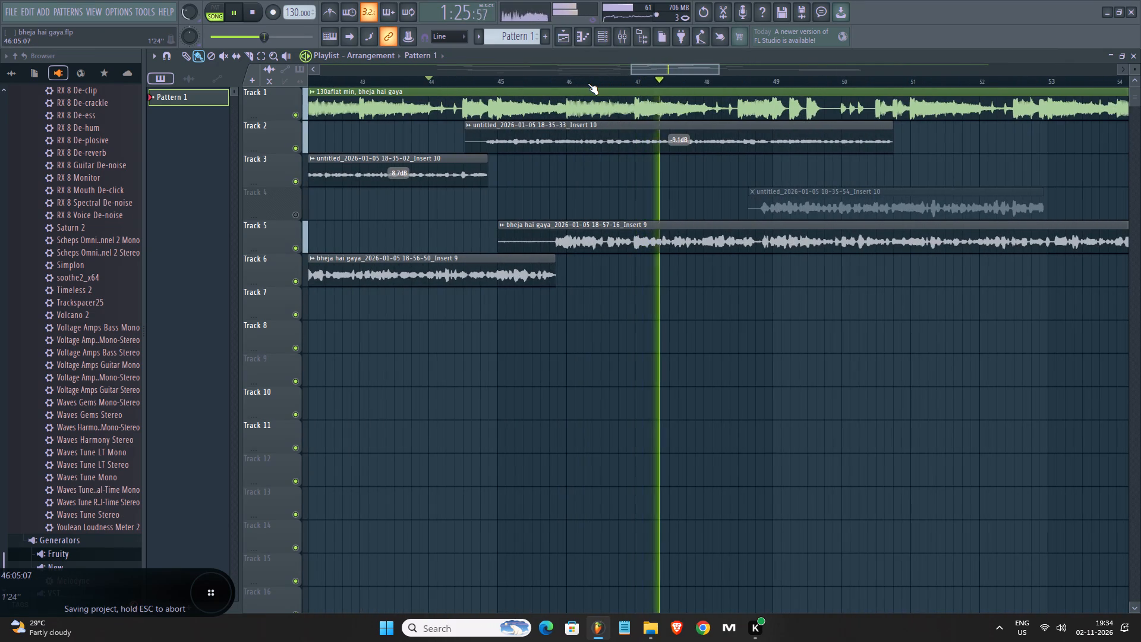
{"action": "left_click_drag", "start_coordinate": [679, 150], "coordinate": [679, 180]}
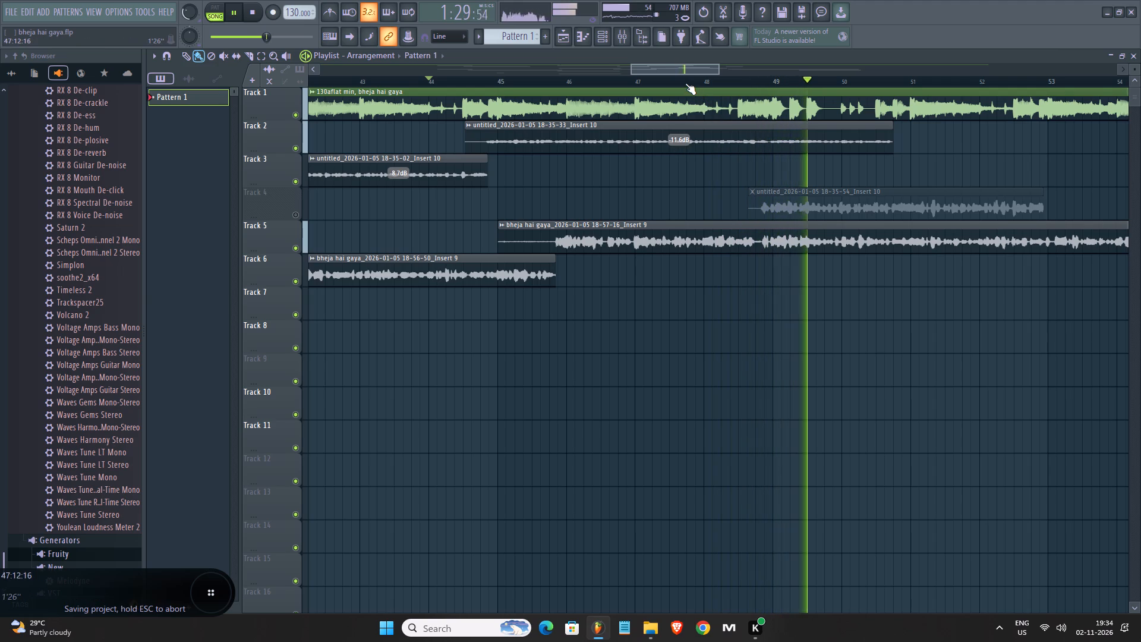
Play again from about bar 44 and set Track 2's 18-35-33 vocal clip gain to -12.5 dB.
{"action": "left_click", "coordinate": [445, 81]}
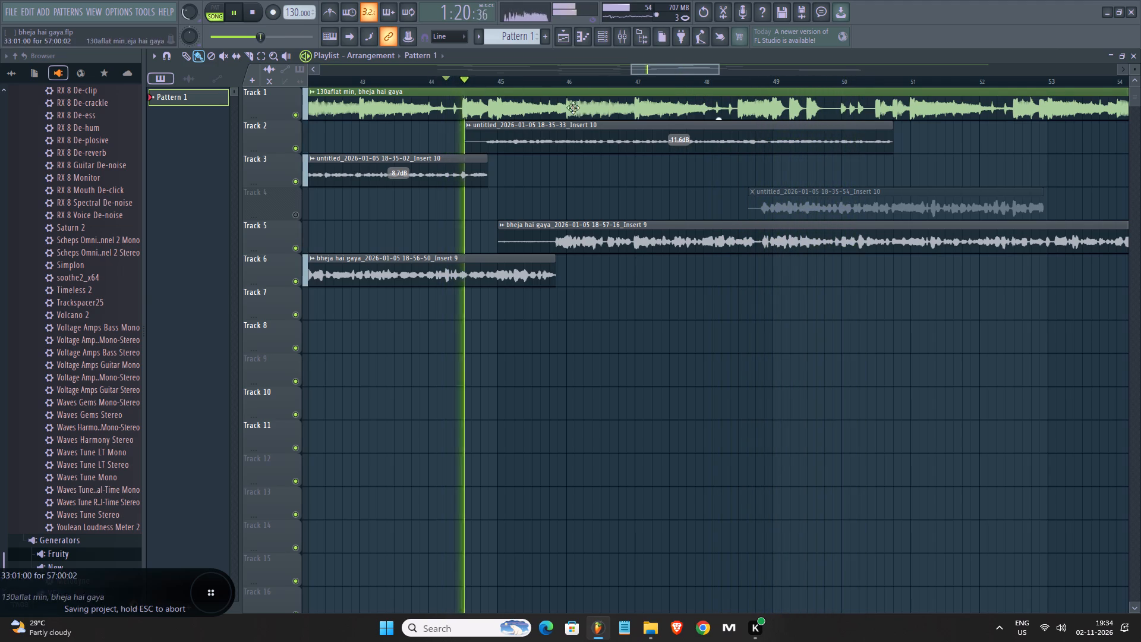
{"action": "scroll", "coordinate": [562, 81], "scroll_direction": "up", "scroll_amount": 1}
{"action": "scroll", "coordinate": [562, 81], "scroll_direction": "down", "scroll_amount": 2}
{"action": "scroll", "coordinate": [562, 81], "scroll_direction": "up", "scroll_amount": 1}
{"action": "scroll", "coordinate": [562, 81], "scroll_direction": "down", "scroll_amount": 1}
{"action": "scroll", "coordinate": [562, 81], "scroll_direction": "up", "scroll_amount": 1}
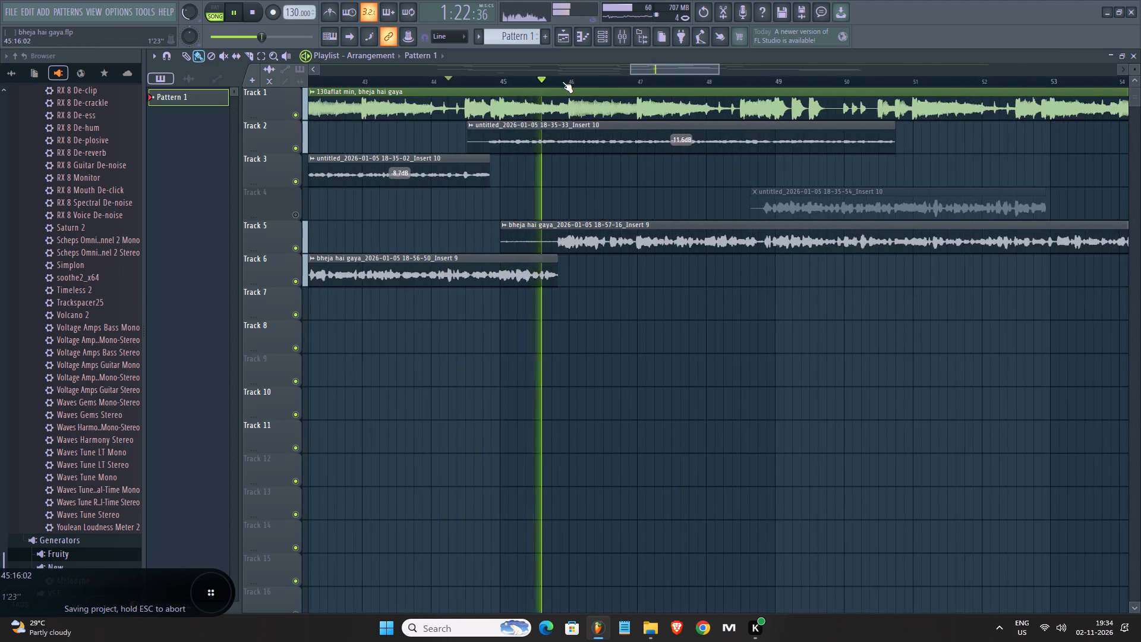
{"action": "scroll", "coordinate": [562, 81], "scroll_direction": "up", "scroll_amount": 7}
{"action": "scroll", "coordinate": [545, 78], "scroll_direction": "down", "scroll_amount": 1}
{"action": "scroll", "coordinate": [545, 78], "scroll_direction": "up", "scroll_amount": 6}
{"action": "scroll", "coordinate": [545, 78], "scroll_direction": "down", "scroll_amount": 3}
{"action": "scroll", "coordinate": [545, 78], "scroll_direction": "up", "scroll_amount": 2}
{"action": "scroll", "coordinate": [545, 78], "scroll_direction": "down", "scroll_amount": 5}
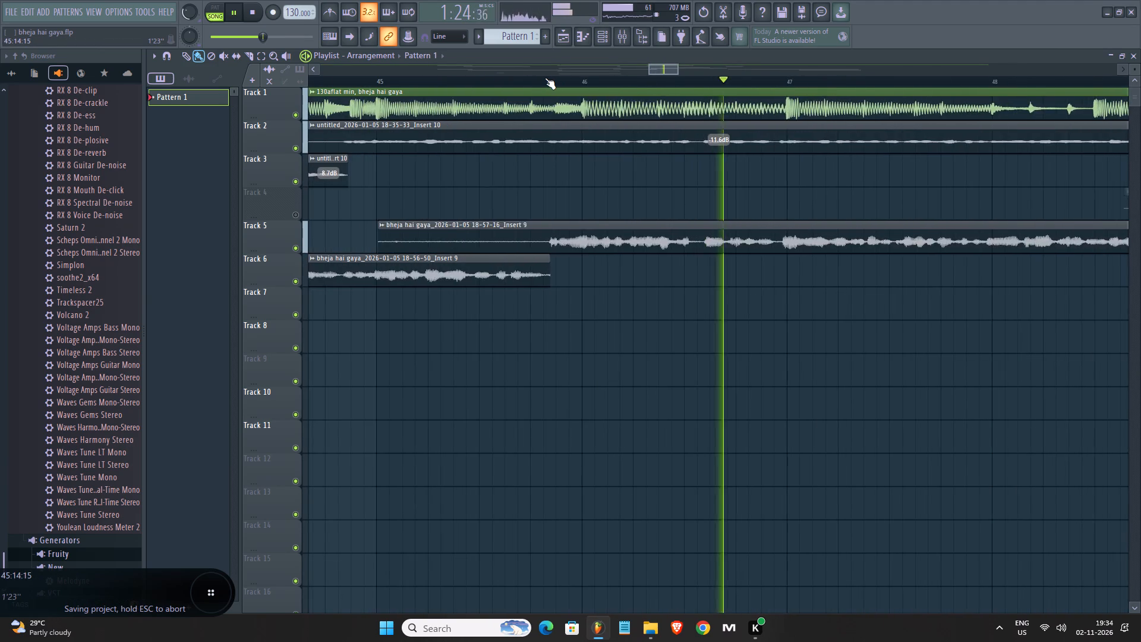
{"action": "scroll", "coordinate": [545, 78], "scroll_direction": "down", "scroll_amount": 6}
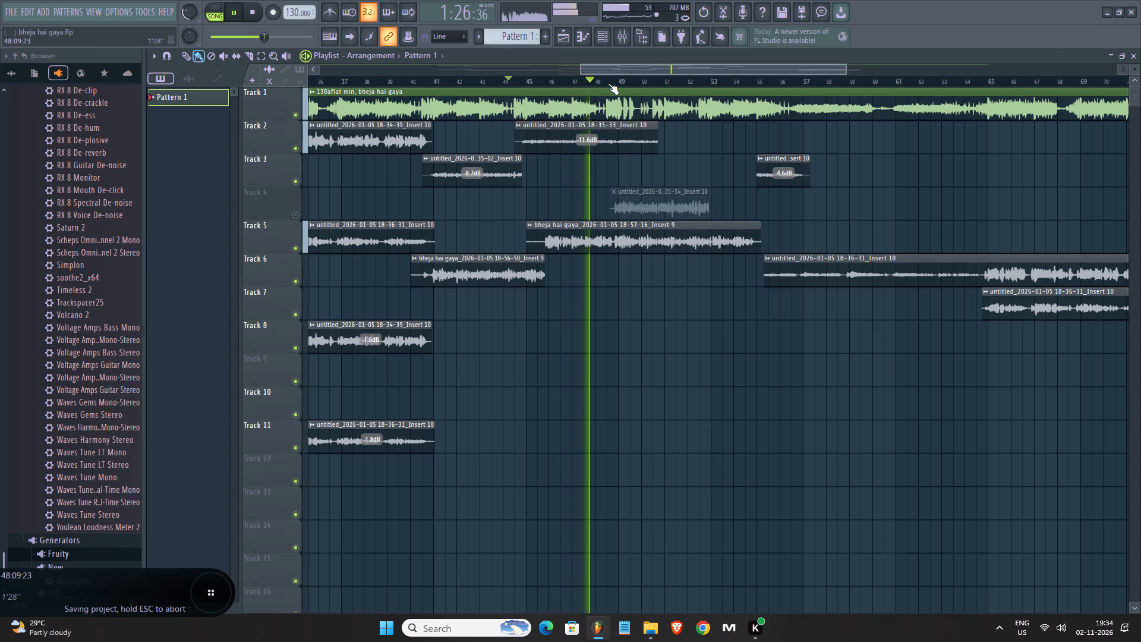
{"action": "left_click_drag", "start_coordinate": [588, 151], "coordinate": [583, 161]}
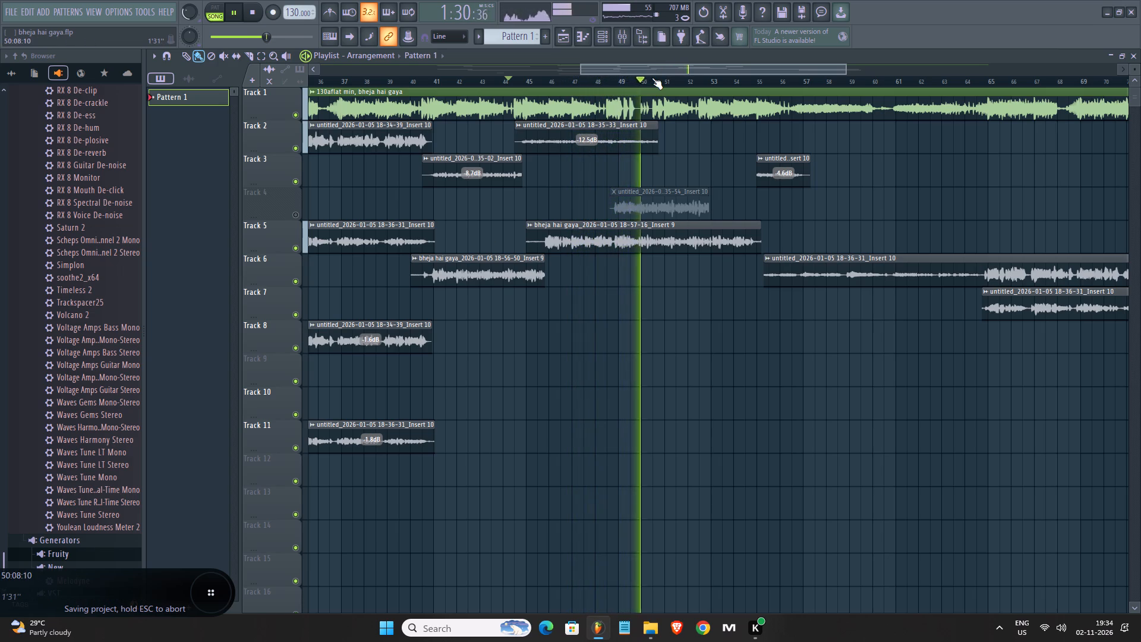
Trim the end of Track 2's 18-35-33 vocal clip back to bar 50 and play on from there.
{"action": "scroll", "coordinate": [649, 77], "scroll_direction": "up", "scroll_amount": 6}
{"action": "scroll", "coordinate": [649, 77], "scroll_direction": "down", "scroll_amount": 4}
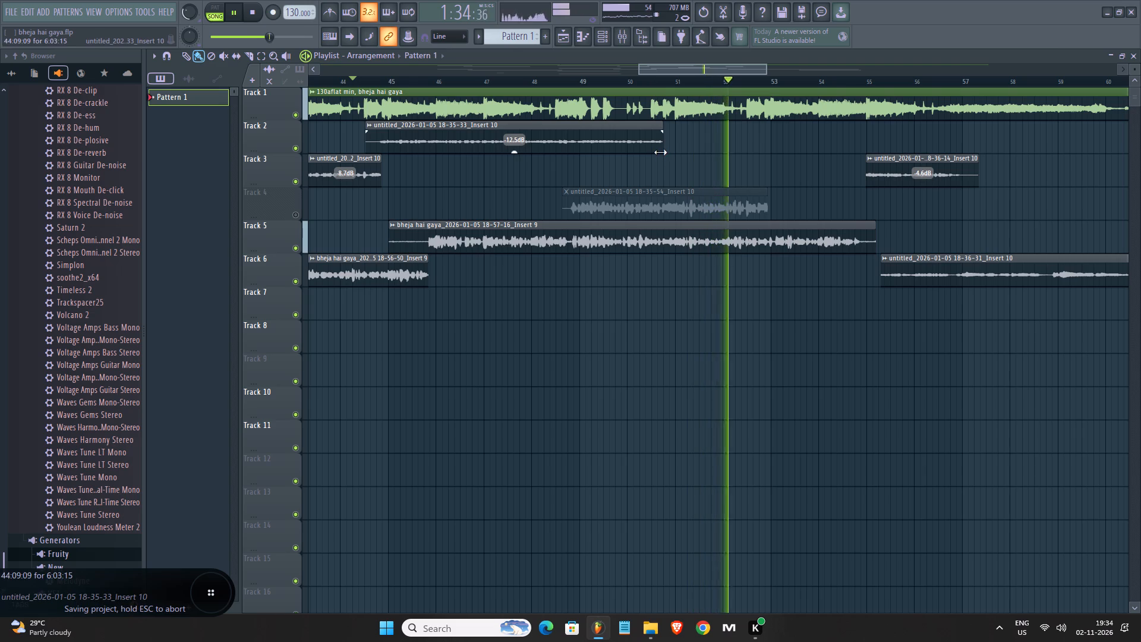
{"action": "left_click_drag", "start_coordinate": [660, 152], "coordinate": [622, 151]}
{"action": "left_click", "coordinate": [625, 86]}
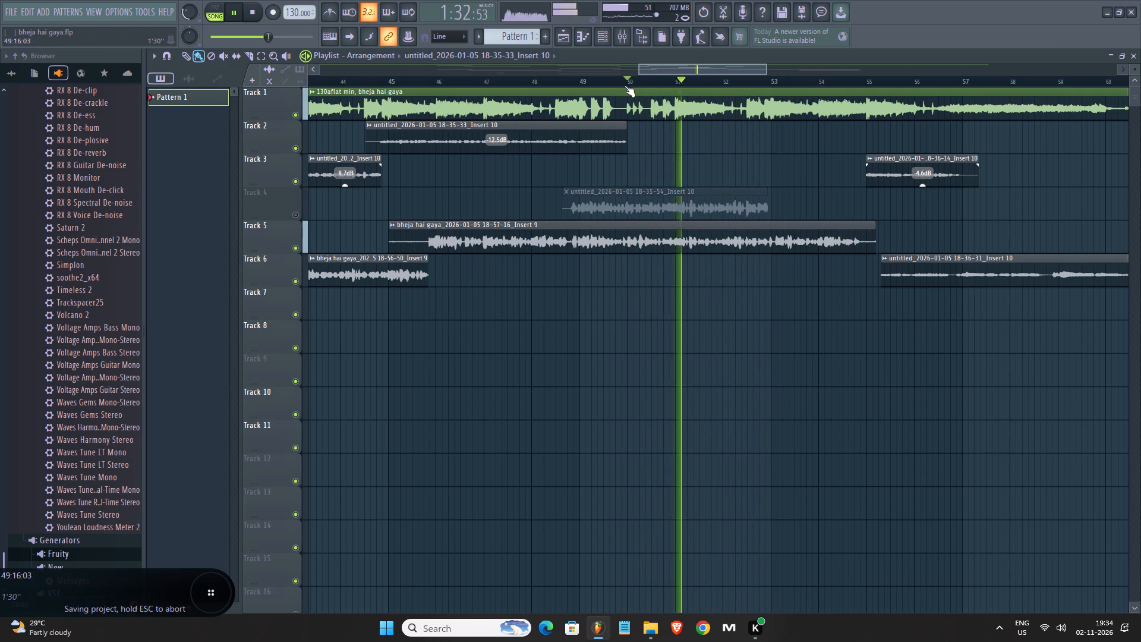
Trim the end of Track 5's 18-57-16 vocal clip back to just before bar 55.
{"action": "scroll", "coordinate": [672, 66], "scroll_direction": "down", "scroll_amount": 1}
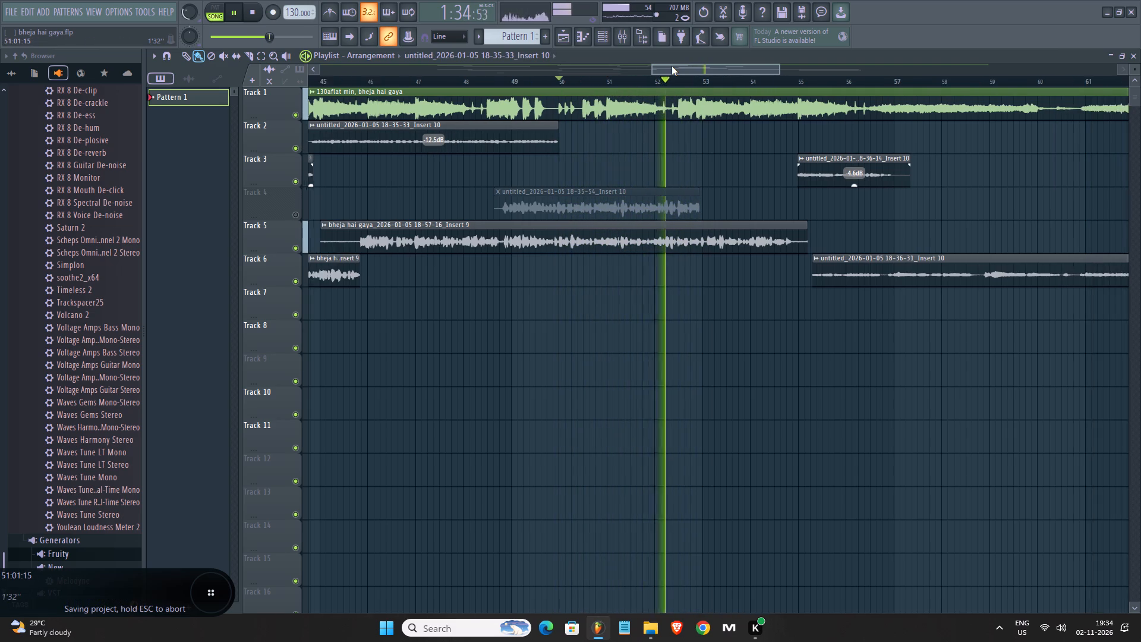
{"action": "scroll", "coordinate": [672, 66], "scroll_direction": "down", "scroll_amount": 2}
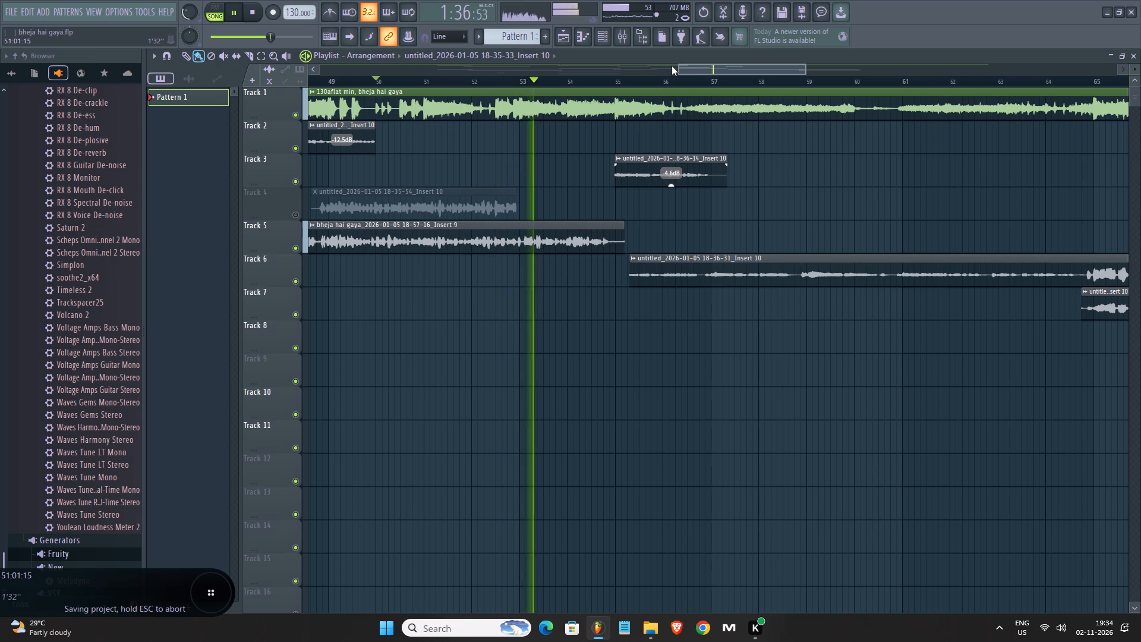
{"action": "scroll", "coordinate": [623, 86], "scroll_direction": "up", "scroll_amount": 1}
{"action": "scroll", "coordinate": [623, 86], "scroll_direction": "down", "scroll_amount": 1}
{"action": "scroll", "coordinate": [623, 86], "scroll_direction": "up", "scroll_amount": 4}
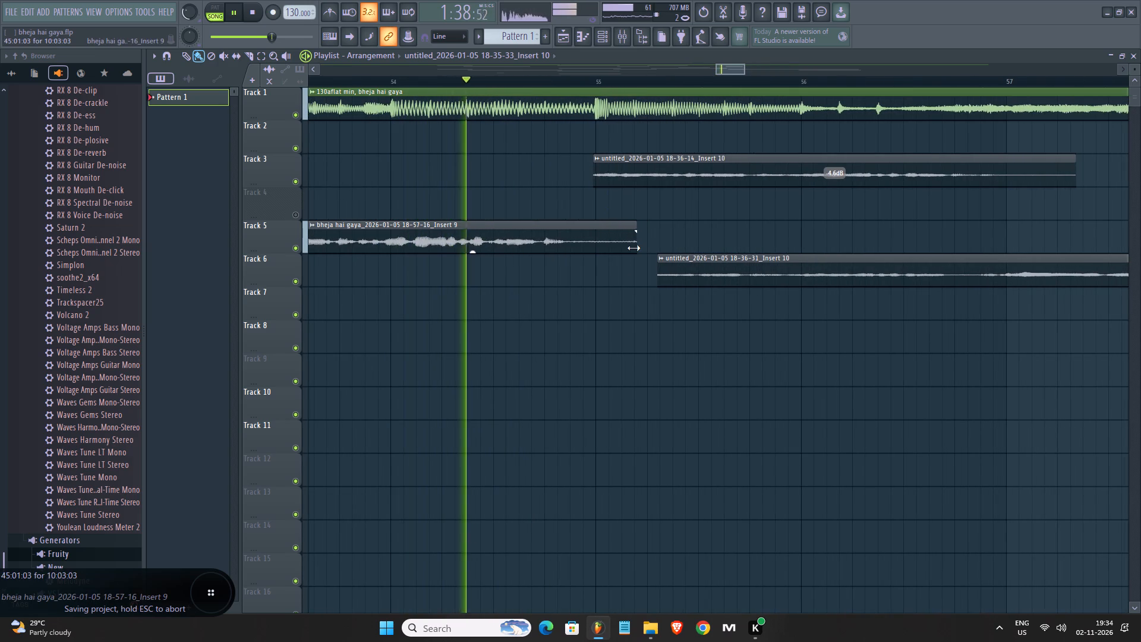
{"action": "left_click_drag", "start_coordinate": [633, 248], "coordinate": [586, 248]}
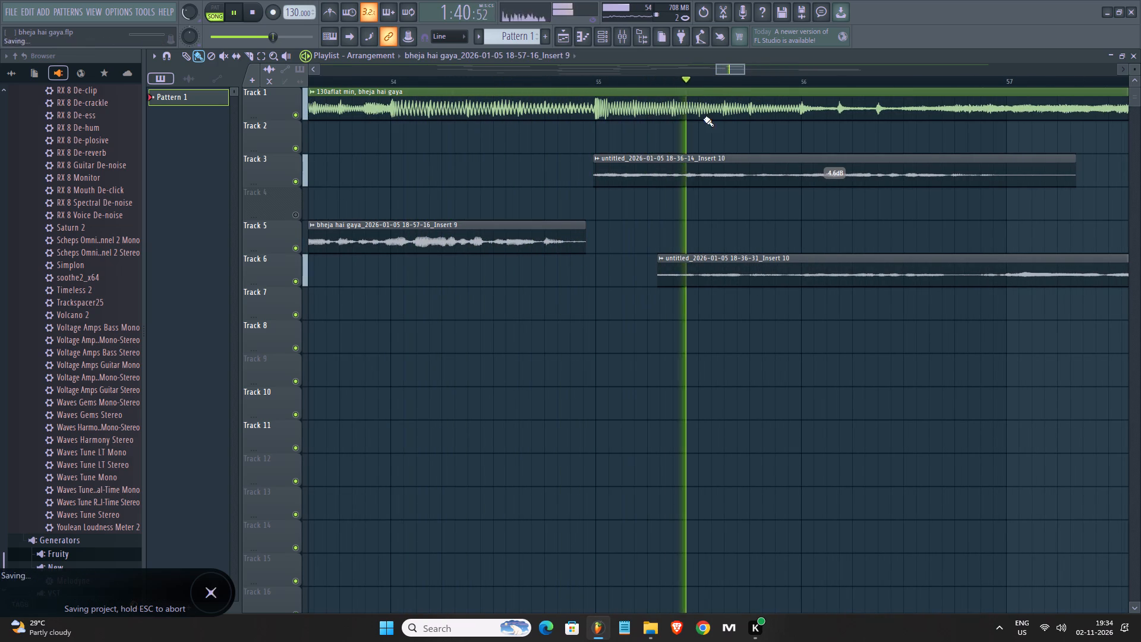
Trim the end of Track 3's 18-36-14 vocal clip back to about bar 57.
{"action": "scroll", "coordinate": [740, 87], "scroll_direction": "down", "scroll_amount": 3}
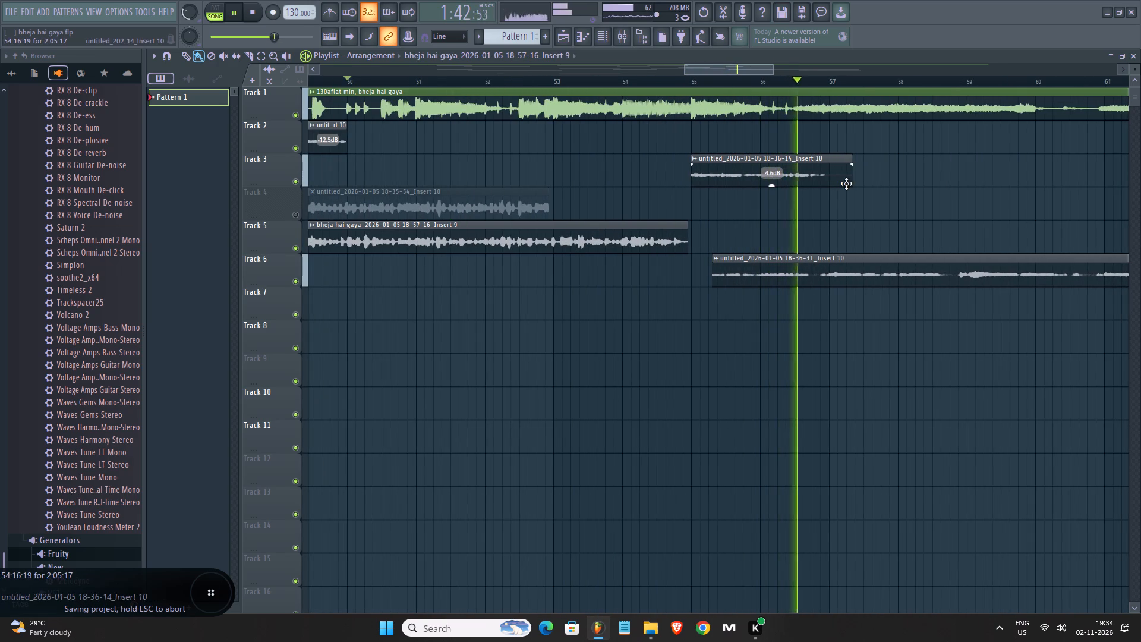
{"action": "left_click_drag", "start_coordinate": [848, 183], "coordinate": [829, 183]}
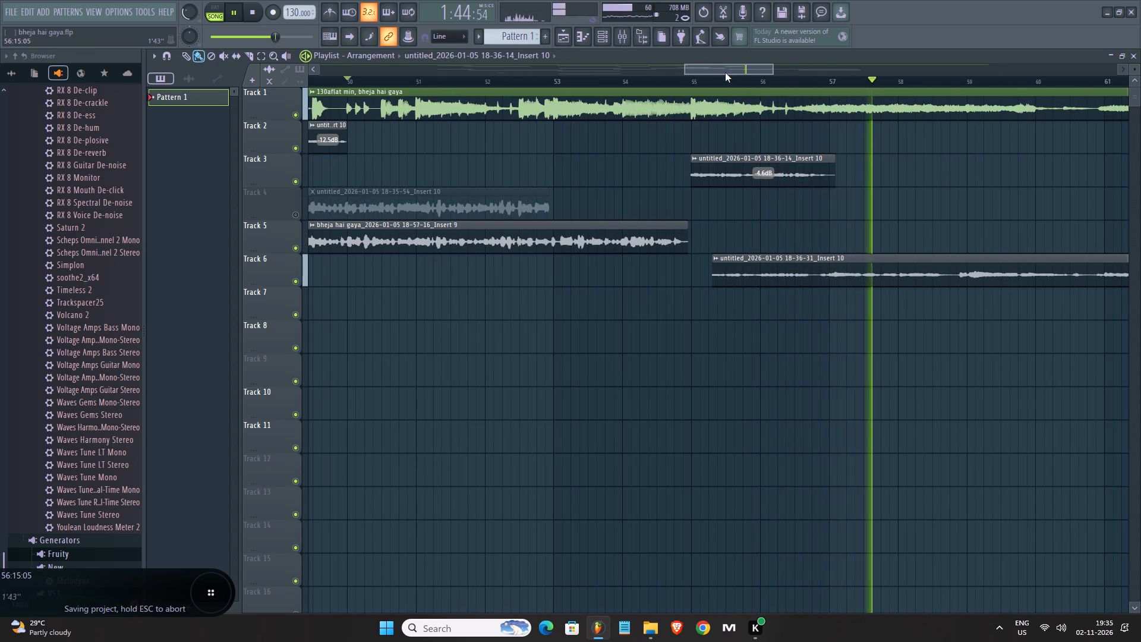
Replay from just before bar 57 and slice Track 6's long 18-36-31 vocal clip there, at about 56:14.
{"action": "left_click_drag", "start_coordinate": [725, 73], "coordinate": [760, 73]}
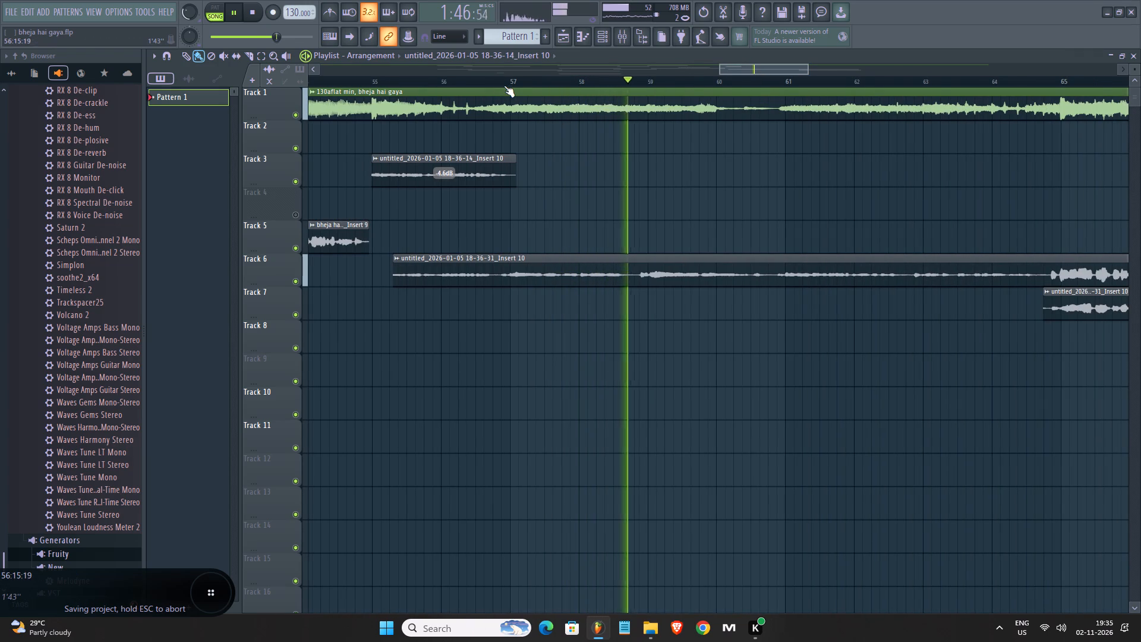
{"action": "left_click", "coordinate": [503, 82]}
{"action": "left_click_drag", "start_coordinate": [501, 80], "coordinate": [494, 80]}
{"action": "key", "text": "c"}
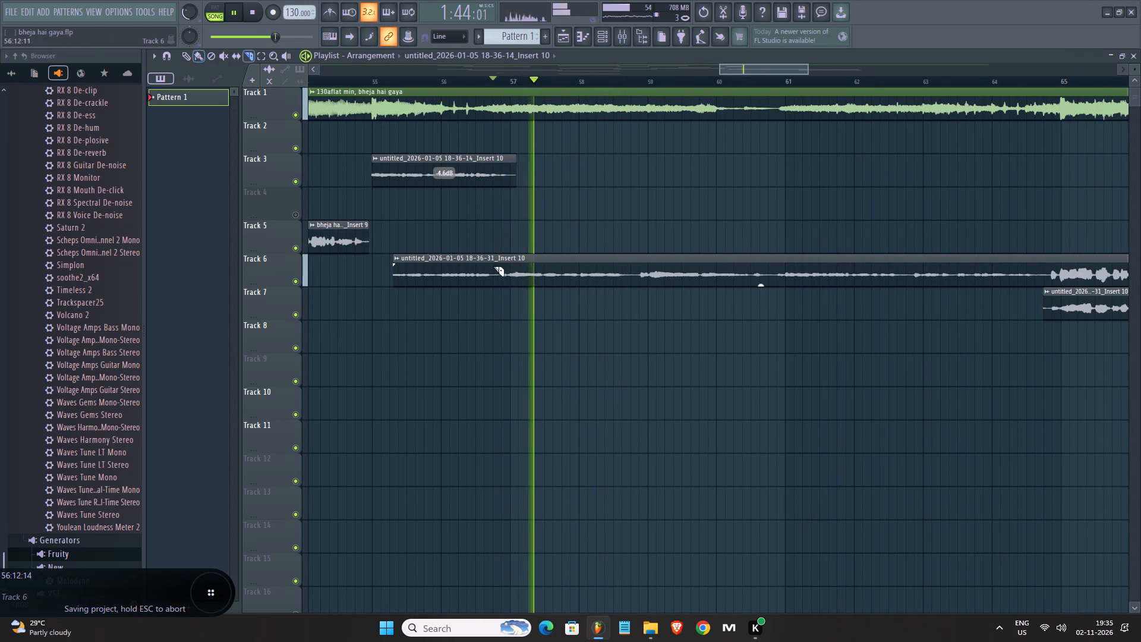
{"action": "left_click_drag", "start_coordinate": [500, 263], "coordinate": [487, 294]}
{"action": "key", "text": "p"}
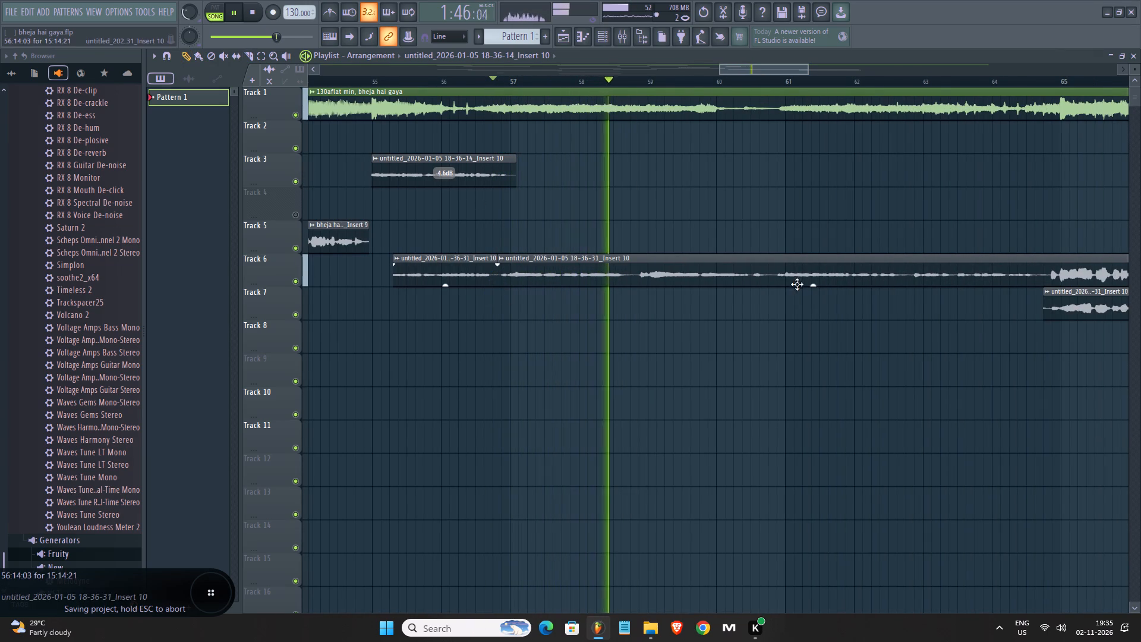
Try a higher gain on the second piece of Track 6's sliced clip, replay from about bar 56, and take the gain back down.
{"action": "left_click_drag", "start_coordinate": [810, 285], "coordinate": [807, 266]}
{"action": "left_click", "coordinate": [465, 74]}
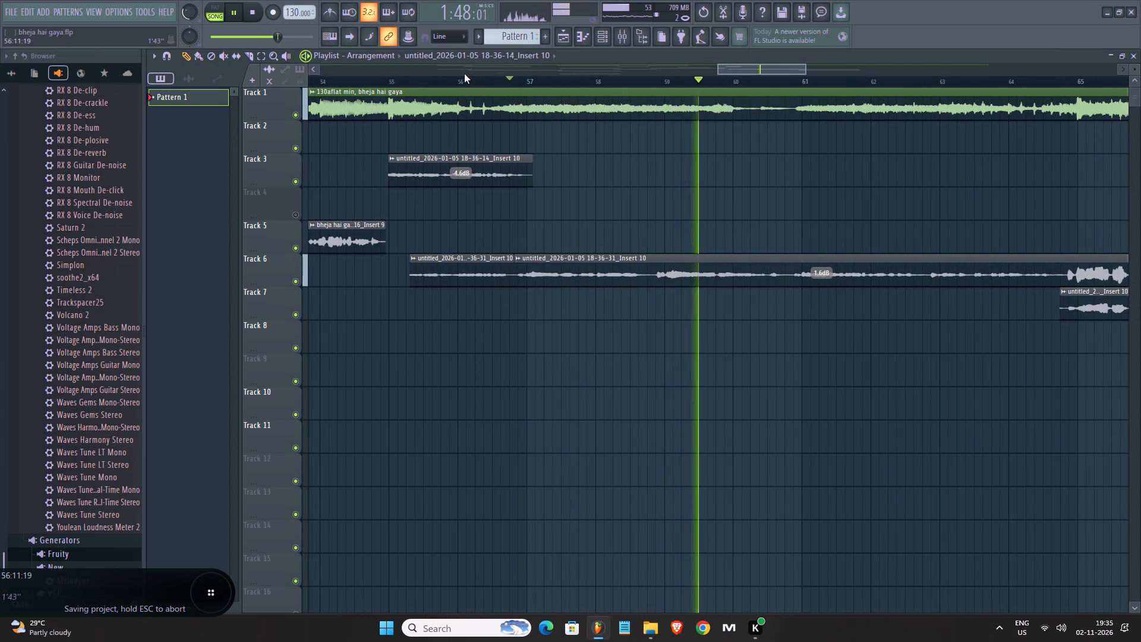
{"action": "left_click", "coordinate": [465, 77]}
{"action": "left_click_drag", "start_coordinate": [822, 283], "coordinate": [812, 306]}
Play through the section from about bar 56 to bar 65, following the Track 6 and Track 7 vocals.
{"action": "scroll", "coordinate": [664, 85], "scroll_direction": "down", "scroll_amount": 3}
{"action": "scroll", "coordinate": [664, 85], "scroll_direction": "up", "scroll_amount": 1}
{"action": "scroll", "coordinate": [664, 85], "scroll_direction": "down", "scroll_amount": 3}
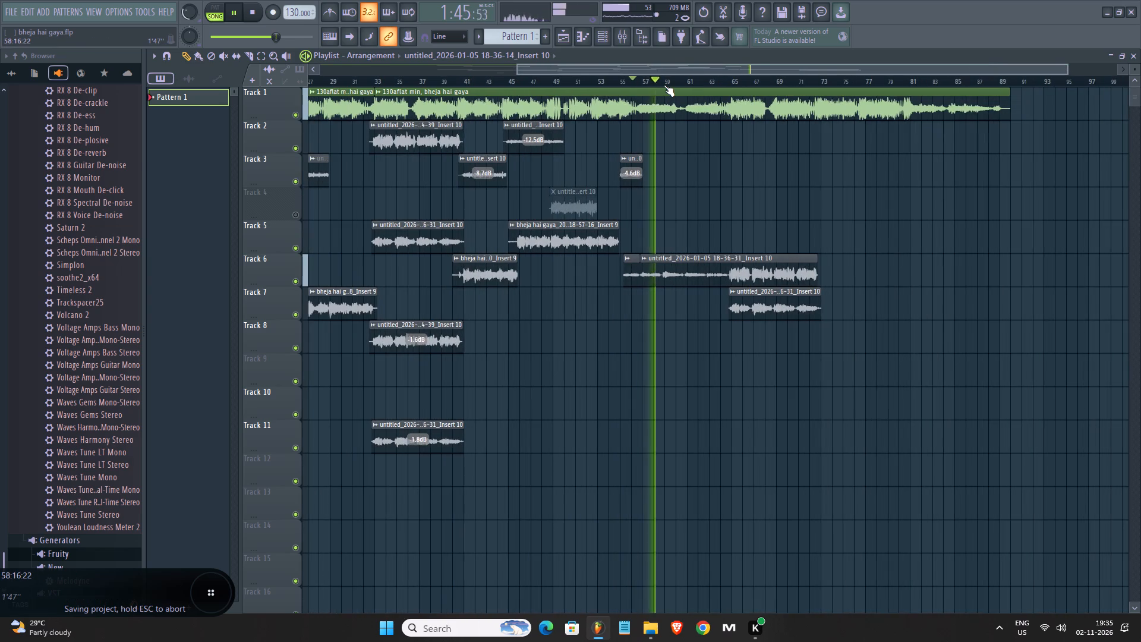
{"action": "scroll", "coordinate": [664, 85], "scroll_direction": "up", "scroll_amount": 3}
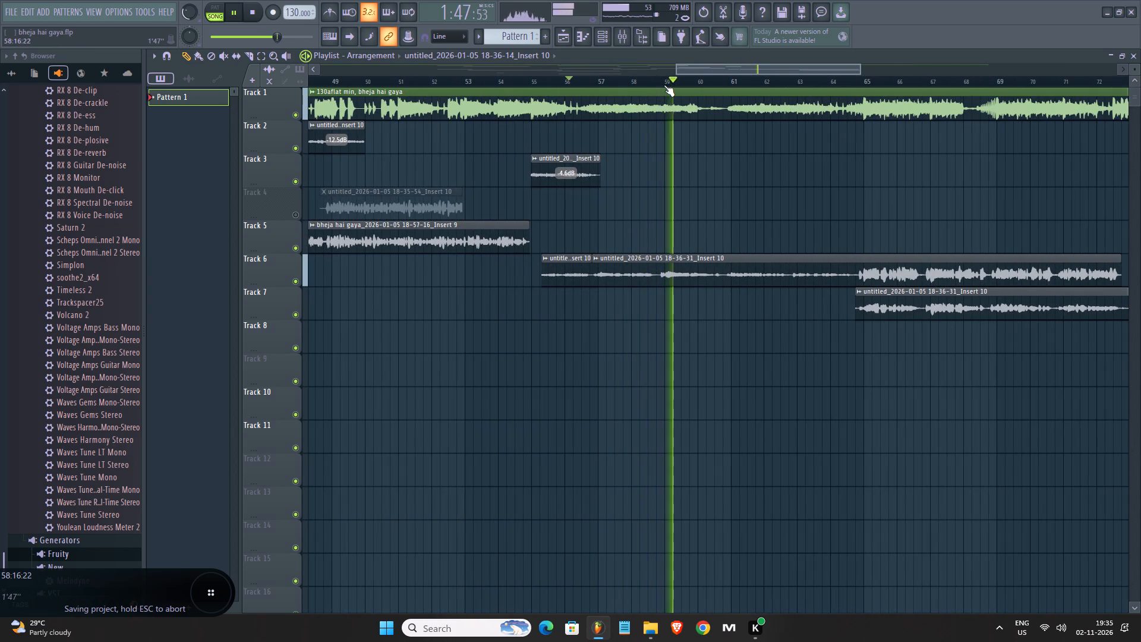
{"action": "scroll", "coordinate": [708, 85], "scroll_direction": "up", "scroll_amount": 3}
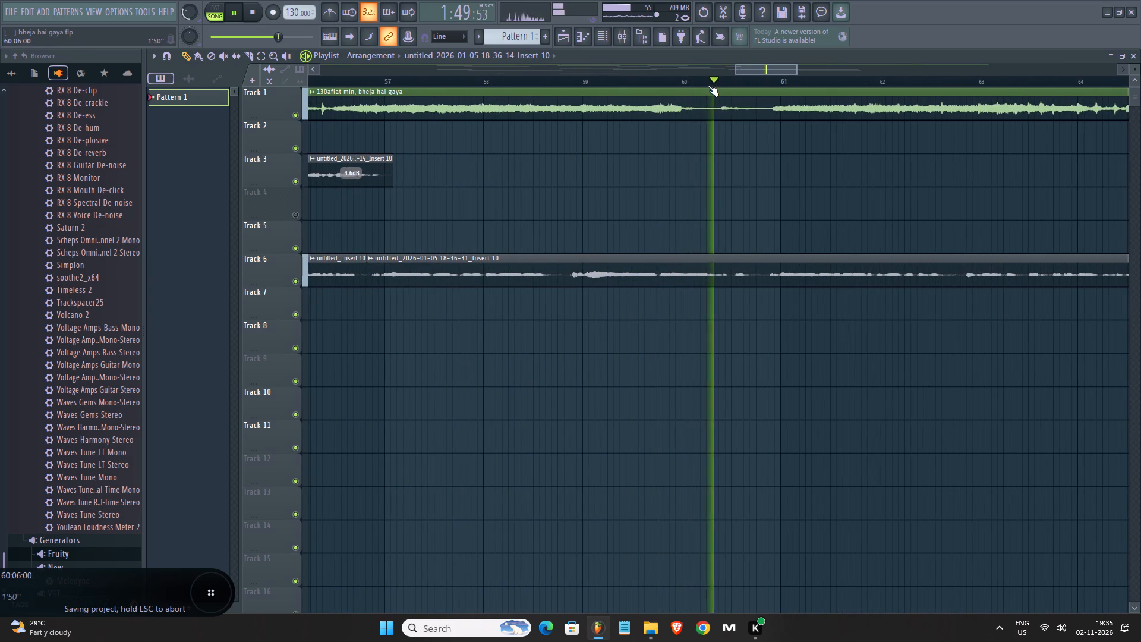
{"action": "scroll", "coordinate": [708, 85], "scroll_direction": "down", "scroll_amount": 6}
{"action": "scroll", "coordinate": [734, 82], "scroll_direction": "up", "scroll_amount": 5}
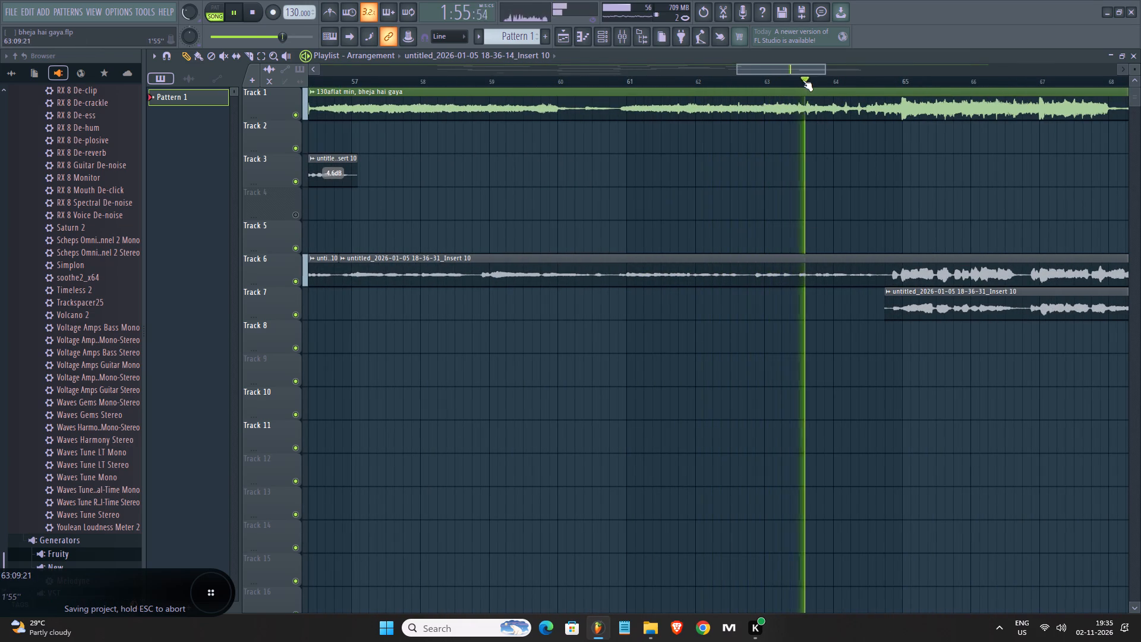
{"action": "scroll", "coordinate": [802, 80], "scroll_direction": "down", "scroll_amount": 3}
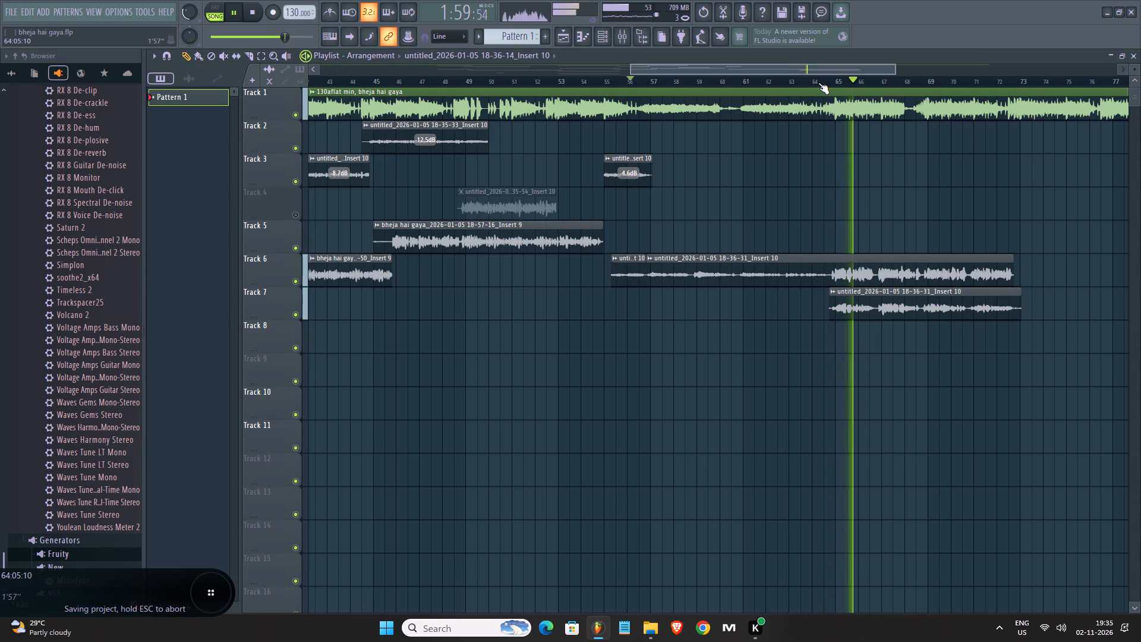
Place a copy of Track 11's 18-36-31 clip on Track 5, starting shortly after bar 55 above the Track 6 clip, and stop playback.
{"action": "scroll", "coordinate": [442, 82], "scroll_direction": "down", "scroll_amount": 4}
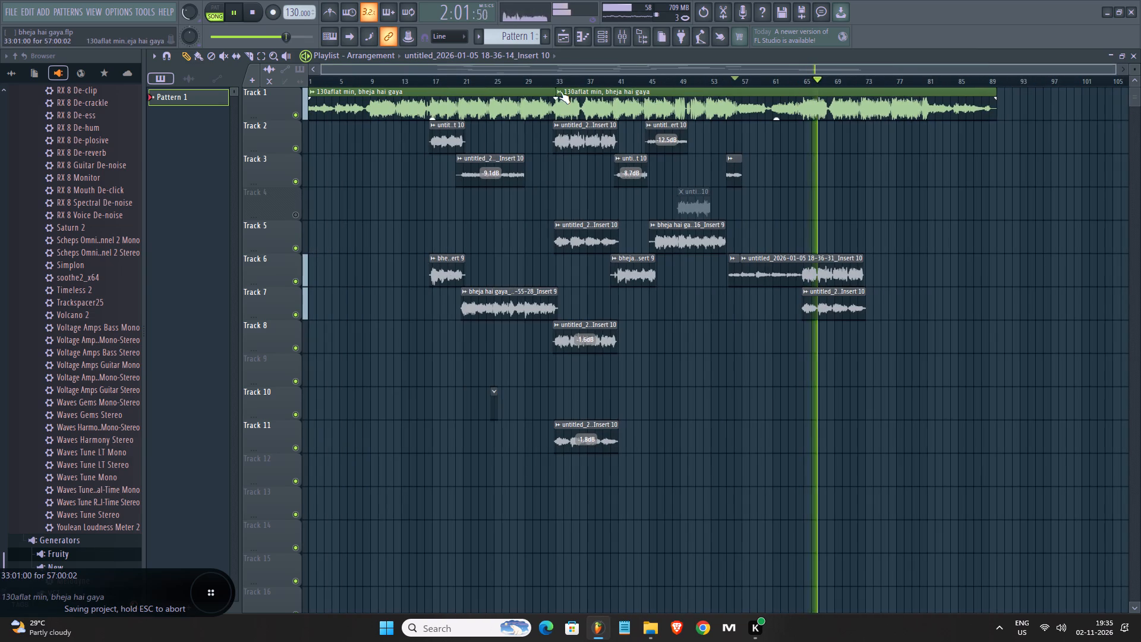
{"action": "scroll", "coordinate": [591, 83], "scroll_direction": "up", "scroll_amount": 3}
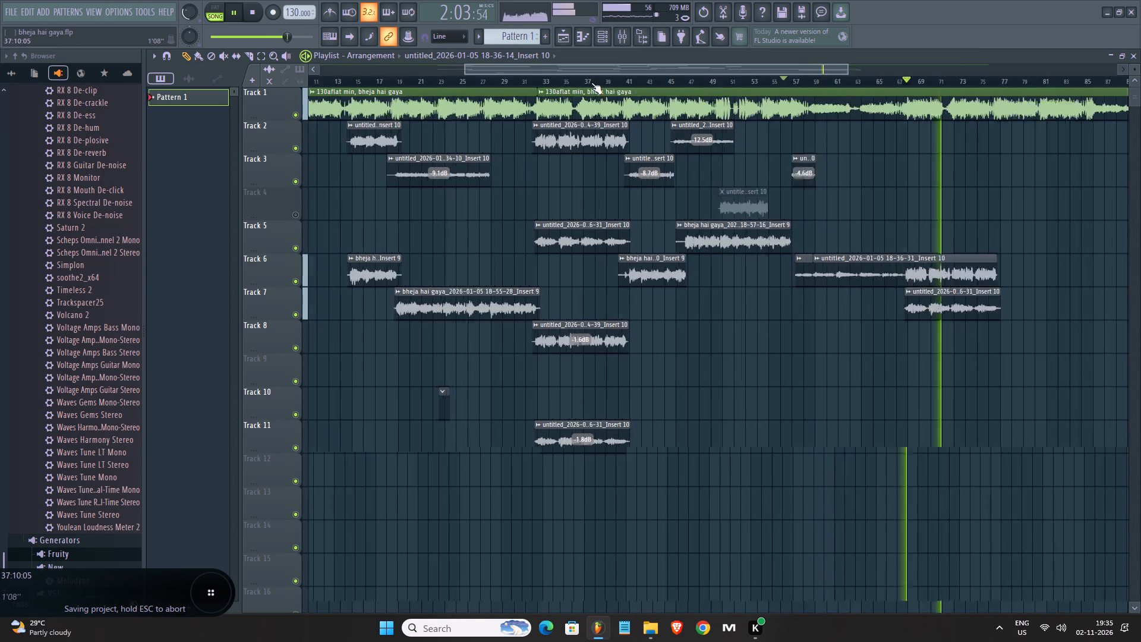
{"action": "scroll", "coordinate": [591, 83], "scroll_direction": "up", "scroll_amount": 1}
{"action": "left_click", "coordinate": [636, 438]}
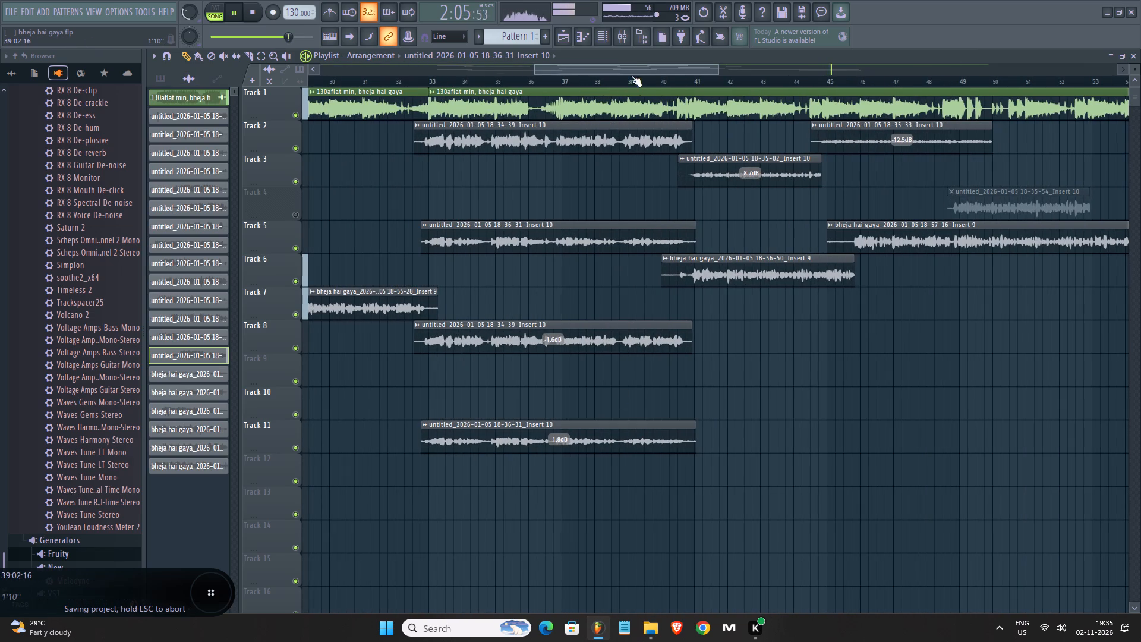
{"action": "left_click_drag", "start_coordinate": [631, 69], "coordinate": [787, 89]}
{"action": "left_click", "coordinate": [584, 184]}
{"action": "key", "text": "space"}
{"action": "left_click_drag", "start_coordinate": [653, 176], "coordinate": [591, 249]}
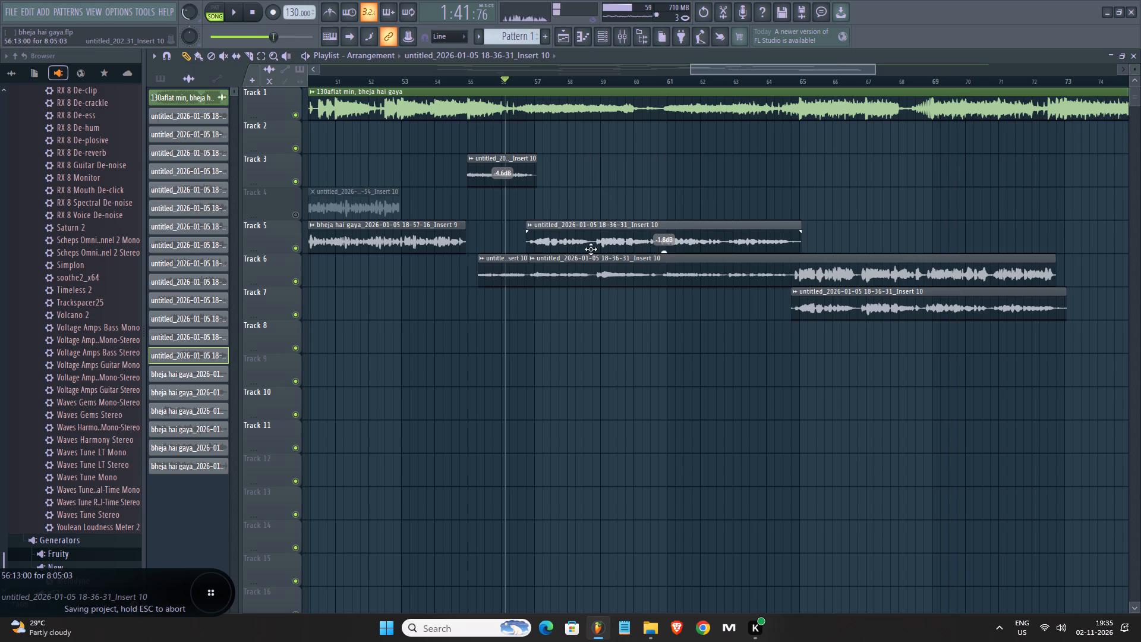
{"action": "left_click_drag", "start_coordinate": [591, 249], "coordinate": [556, 251]}
{"action": "scroll", "coordinate": [641, 88], "scroll_direction": "up", "scroll_amount": 3}
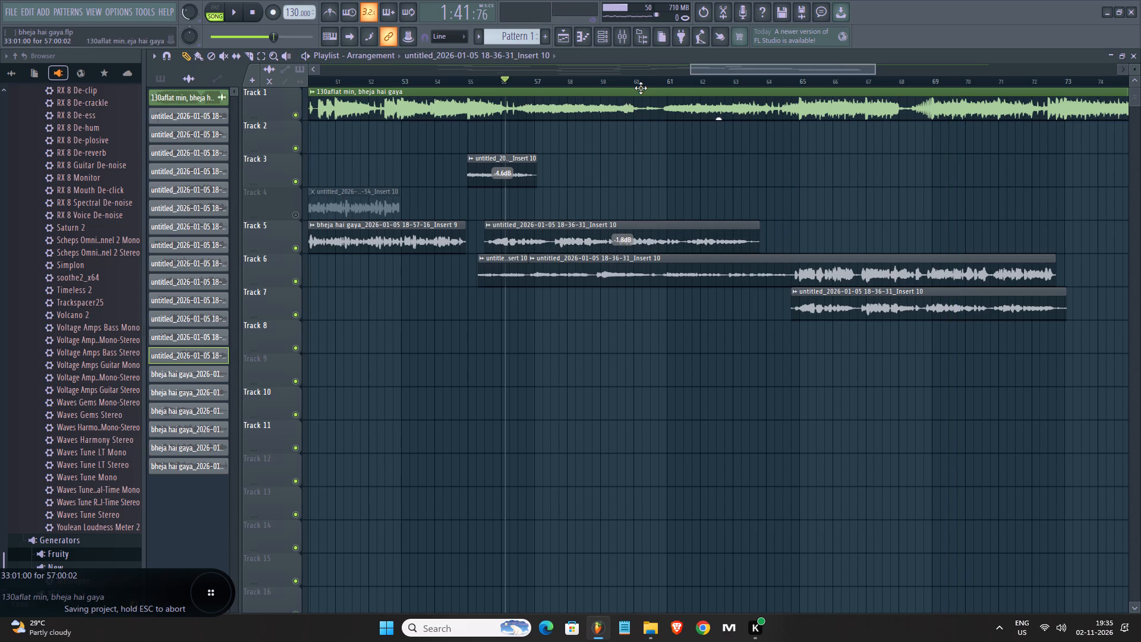
Move Track 5's copied 18-36-31 vocal clip to start at about 56:13, checking it with playback from bar 57.
{"action": "scroll", "coordinate": [641, 88], "scroll_direction": "up", "scroll_amount": 1}
{"action": "left_click_drag", "start_coordinate": [573, 238], "coordinate": [554, 238]}
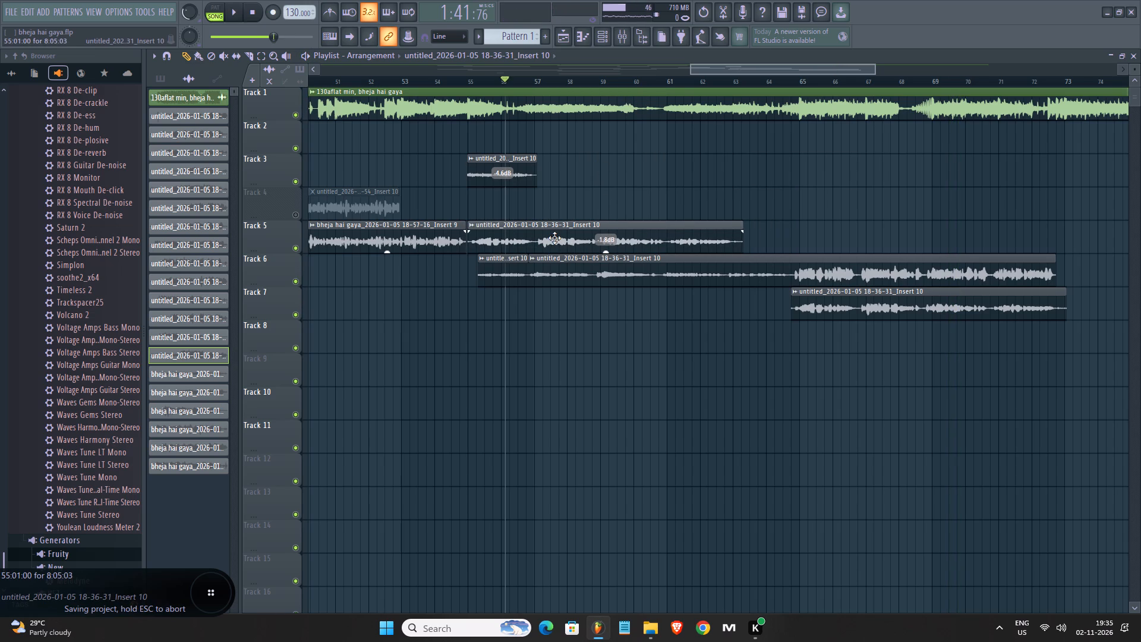
{"action": "left_click_drag", "start_coordinate": [554, 238], "coordinate": [623, 243]}
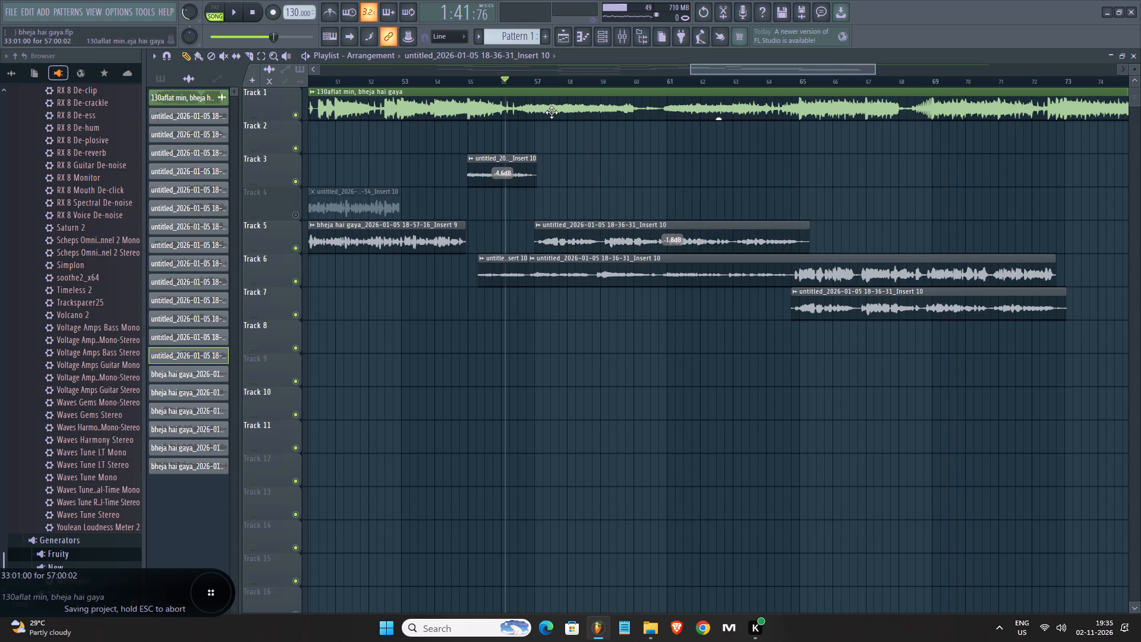
{"action": "left_click", "coordinate": [536, 81]}
{"action": "key", "text": "space"}
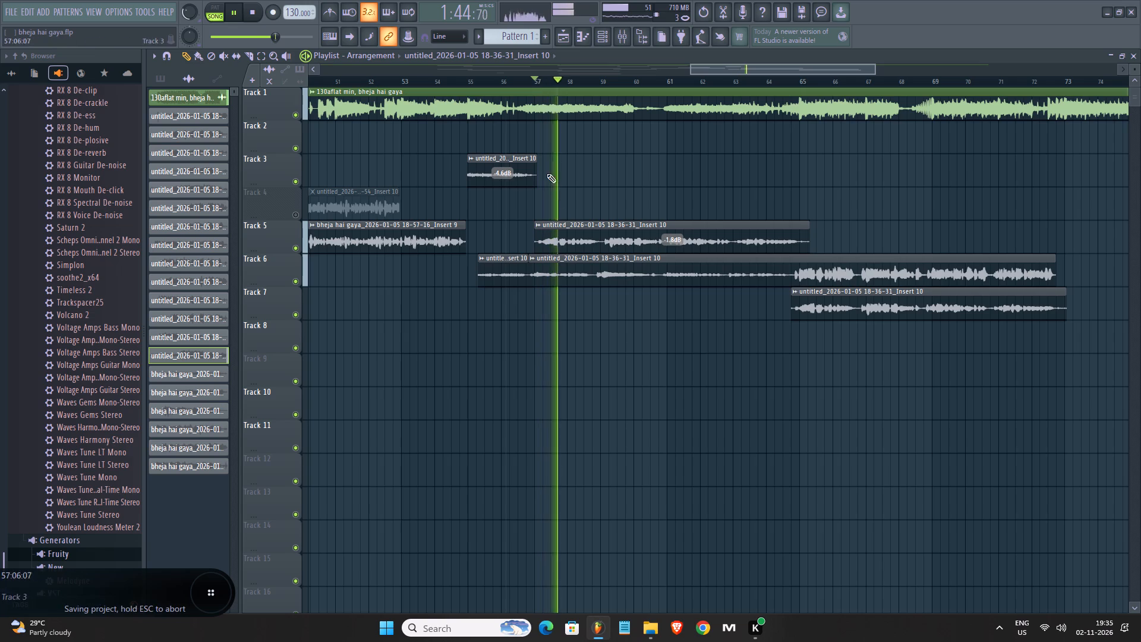
{"action": "key", "text": "space"}
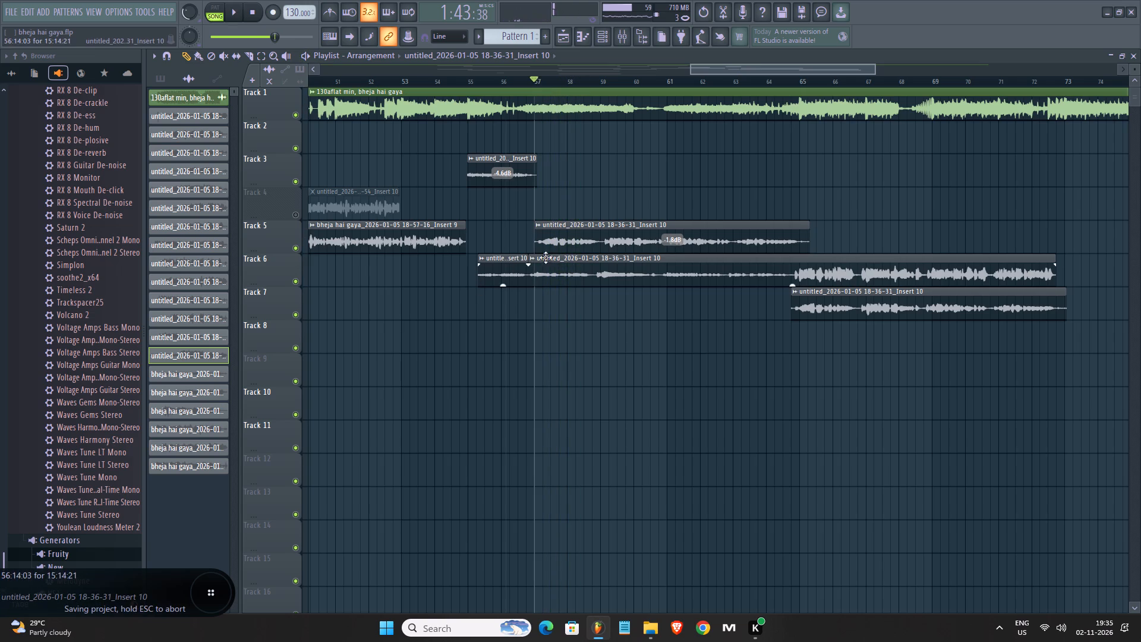
{"action": "left_click_drag", "start_coordinate": [587, 249], "coordinate": [579, 248]}
{"action": "key", "text": "space"}
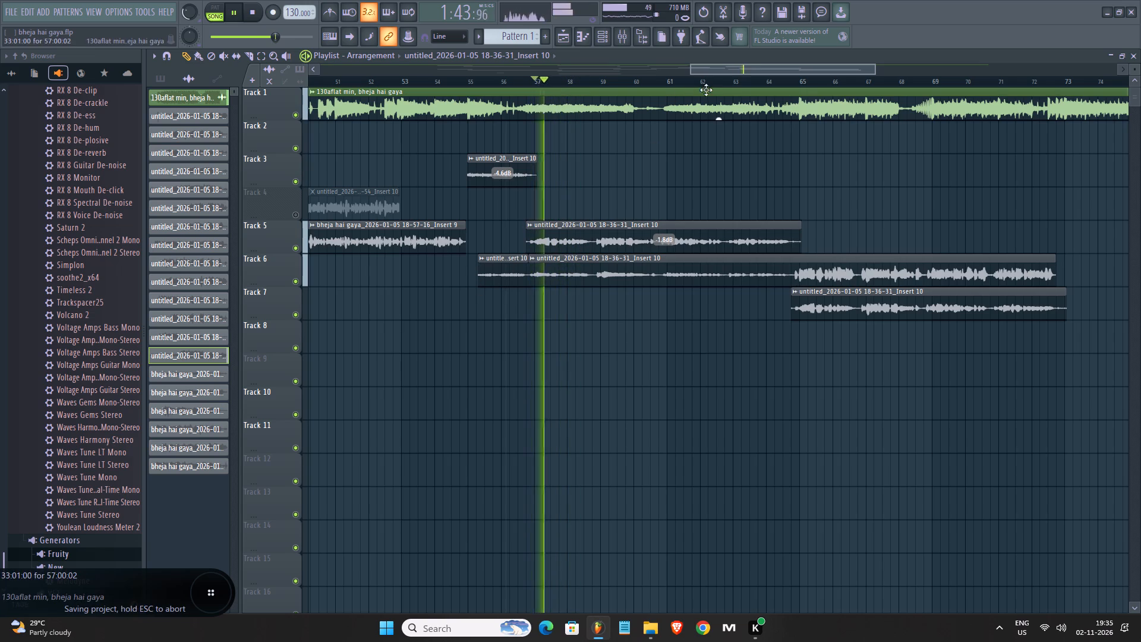
Examine up close, during playback, how the Track 5 and Track 6 waveforms line up around bar 63.
{"action": "scroll", "coordinate": [729, 83], "scroll_direction": "up", "scroll_amount": 11}
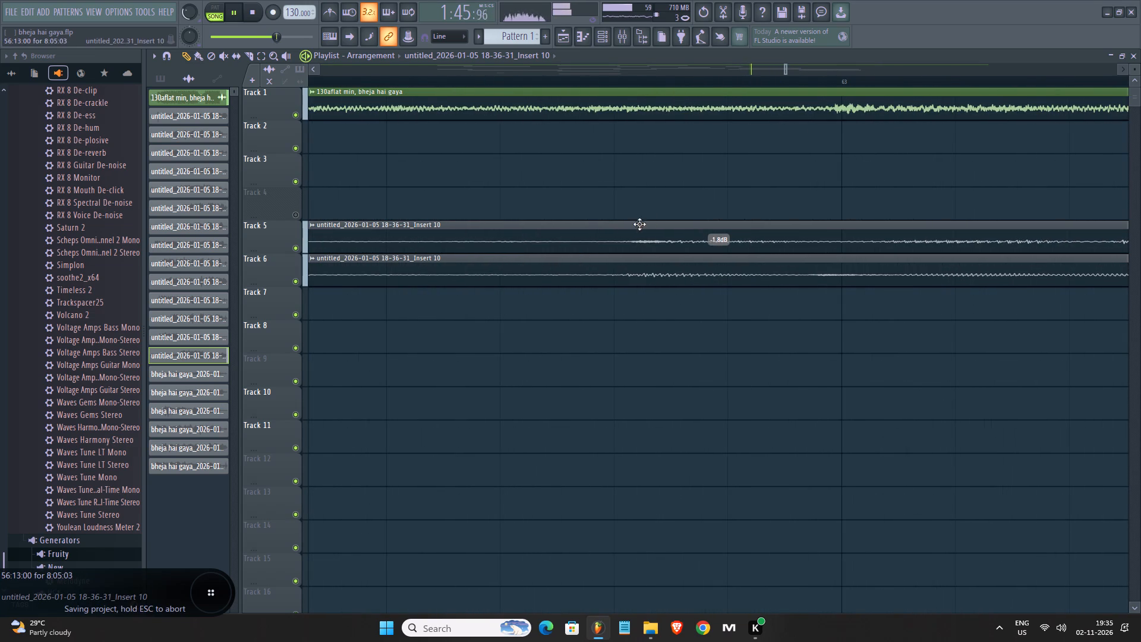
{"action": "left_click_drag", "start_coordinate": [613, 241], "coordinate": [598, 241]}
{"action": "scroll", "coordinate": [619, 75], "scroll_direction": "up", "scroll_amount": 1}
{"action": "scroll", "coordinate": [619, 75], "scroll_direction": "down", "scroll_amount": 1}
{"action": "scroll", "coordinate": [619, 75], "scroll_direction": "up", "scroll_amount": 5}
{"action": "scroll", "coordinate": [620, 77], "scroll_direction": "down", "scroll_amount": 1}
{"action": "scroll", "coordinate": [620, 77], "scroll_direction": "up", "scroll_amount": 3}
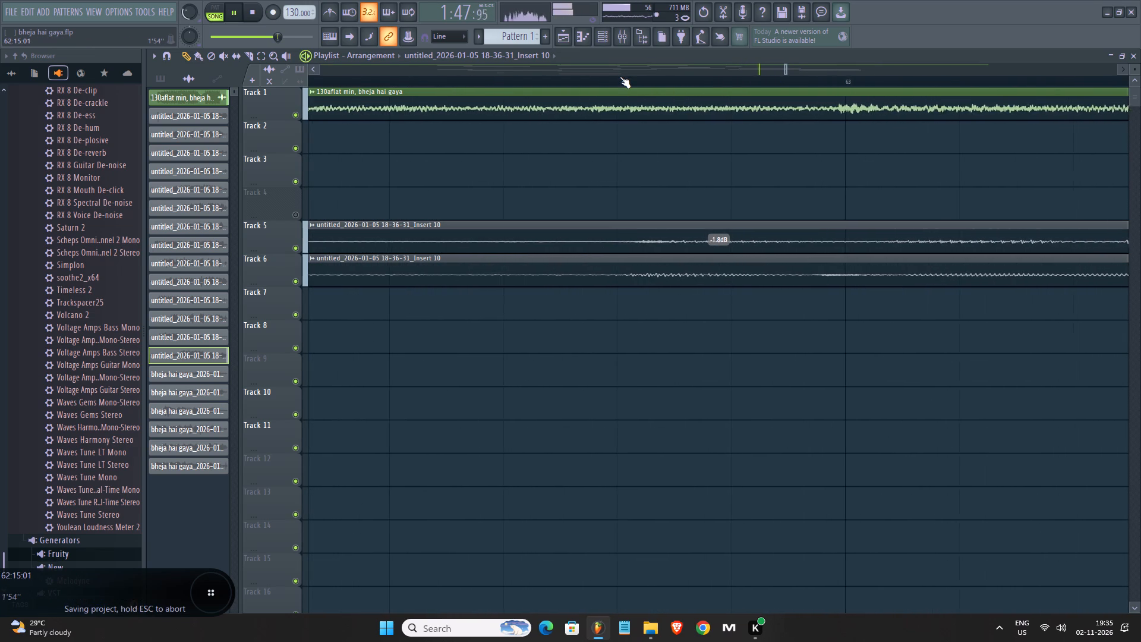
{"action": "scroll", "coordinate": [620, 77], "scroll_direction": "up", "scroll_amount": 3}
{"action": "scroll", "coordinate": [620, 77], "scroll_direction": "down", "scroll_amount": 1}
{"action": "scroll", "coordinate": [620, 77], "scroll_direction": "up", "scroll_amount": 3}
{"action": "scroll", "coordinate": [620, 77], "scroll_direction": "down", "scroll_amount": 1}
{"action": "scroll", "coordinate": [620, 77], "scroll_direction": "up", "scroll_amount": 2}
{"action": "scroll", "coordinate": [620, 77], "scroll_direction": "down", "scroll_amount": 1}
{"action": "scroll", "coordinate": [620, 77], "scroll_direction": "up", "scroll_amount": 6}
{"action": "left_click", "coordinate": [613, 225]}
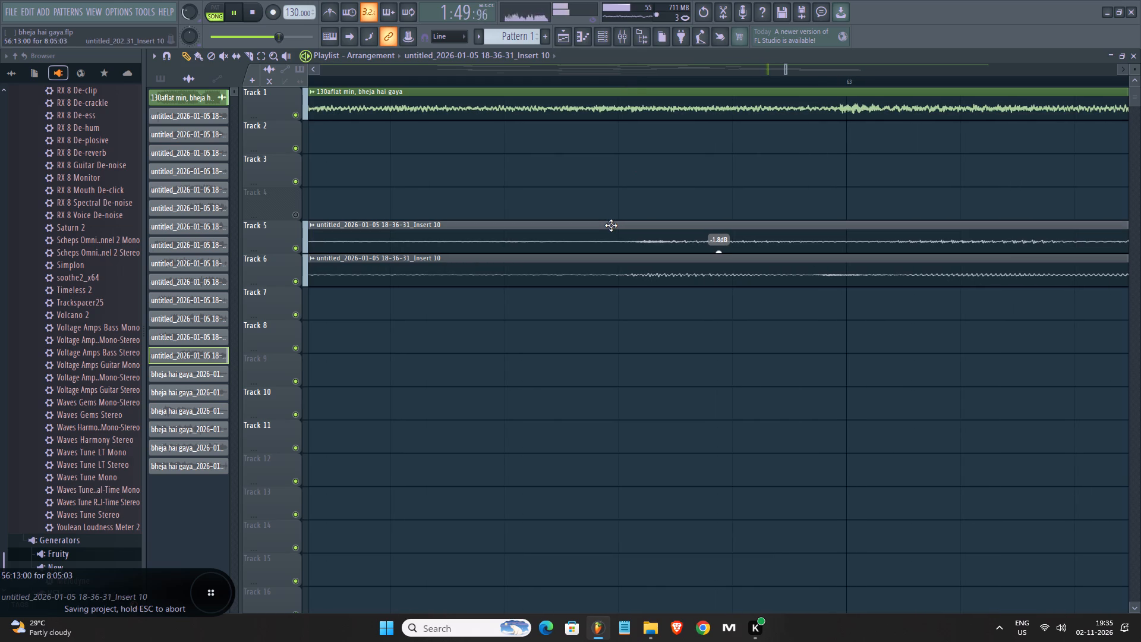
Replay the arrangement from about bar 53 and save the project.
{"action": "scroll", "coordinate": [636, 83], "scroll_direction": "down", "scroll_amount": 6}
{"action": "scroll", "coordinate": [636, 83], "scroll_direction": "up", "scroll_amount": 1}
{"action": "scroll", "coordinate": [636, 83], "scroll_direction": "down", "scroll_amount": 4}
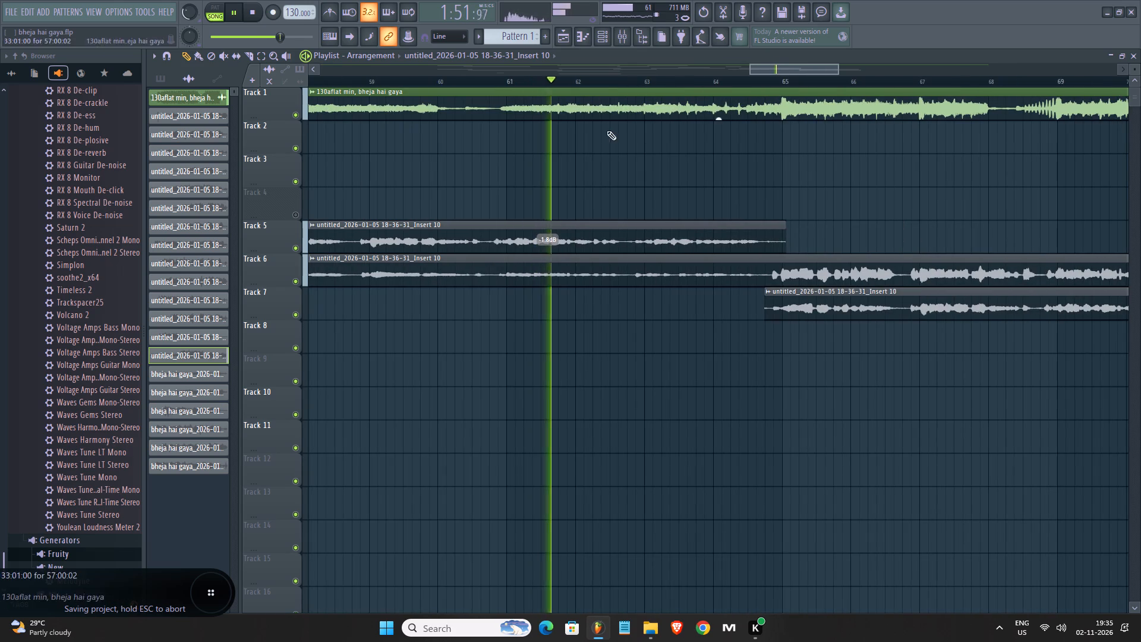
{"action": "scroll", "coordinate": [610, 77], "scroll_direction": "up", "scroll_amount": 1}
{"action": "scroll", "coordinate": [610, 77], "scroll_direction": "down", "scroll_amount": 4}
{"action": "scroll", "coordinate": [610, 77], "scroll_direction": "up", "scroll_amount": 1}
{"action": "scroll", "coordinate": [610, 77], "scroll_direction": "down", "scroll_amount": 3}
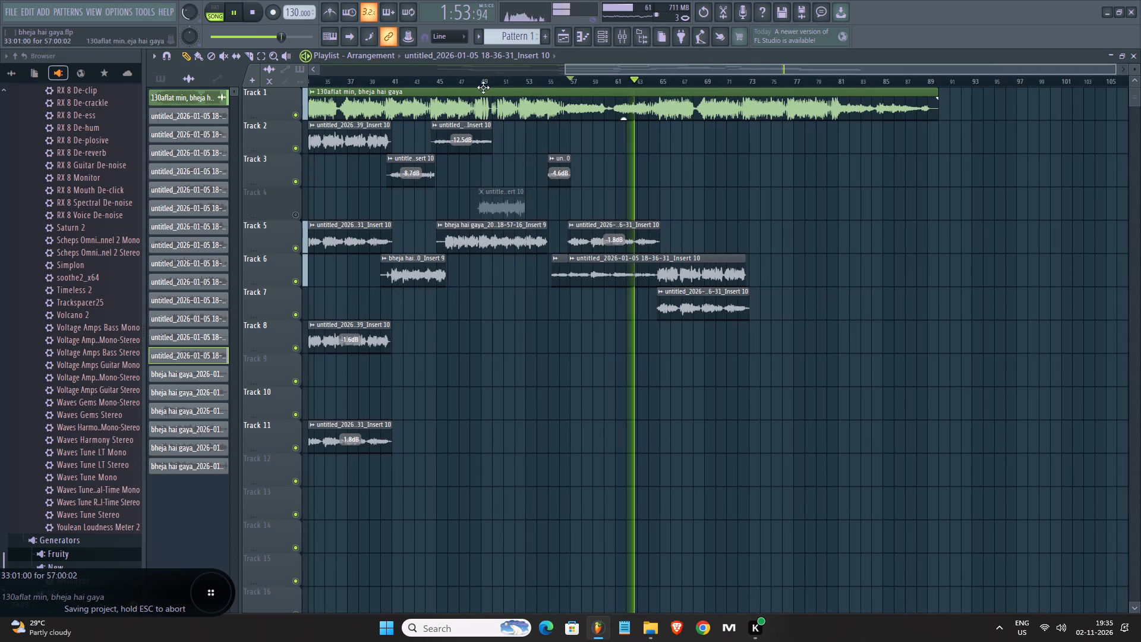
{"action": "left_click", "coordinate": [525, 90]}
{"action": "left_click", "coordinate": [526, 86]}
{"action": "key", "text": "ctrl+s"}
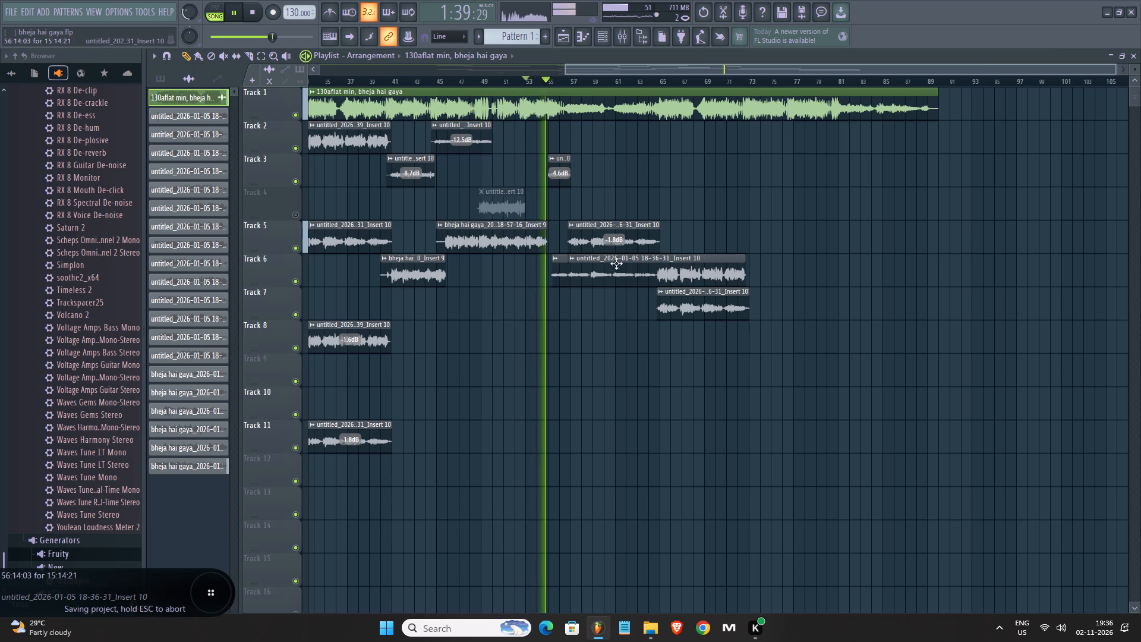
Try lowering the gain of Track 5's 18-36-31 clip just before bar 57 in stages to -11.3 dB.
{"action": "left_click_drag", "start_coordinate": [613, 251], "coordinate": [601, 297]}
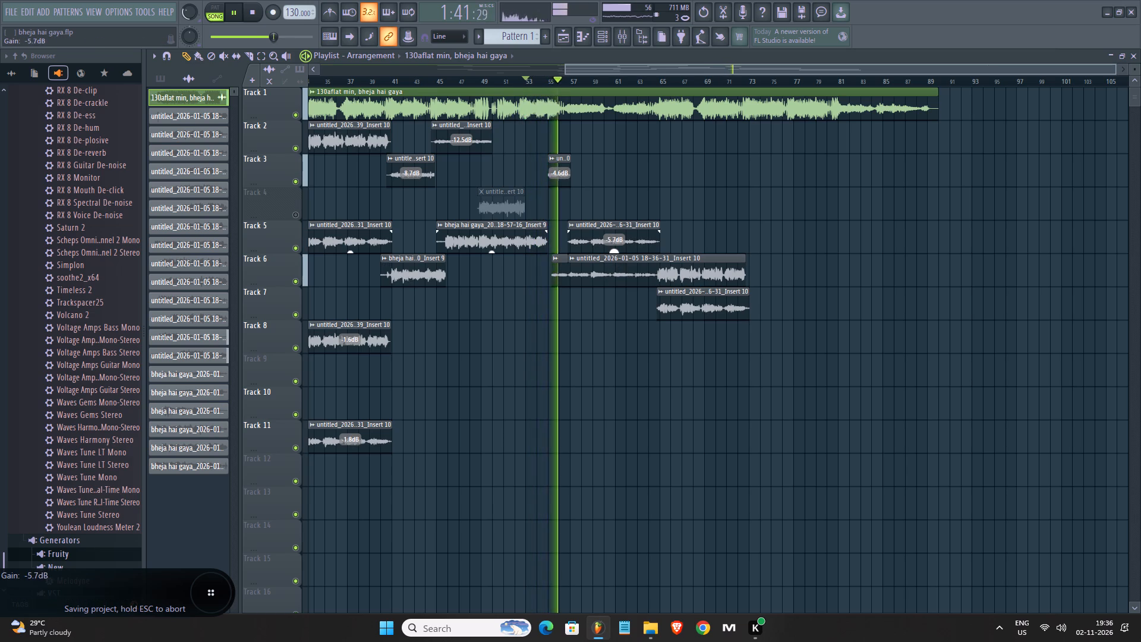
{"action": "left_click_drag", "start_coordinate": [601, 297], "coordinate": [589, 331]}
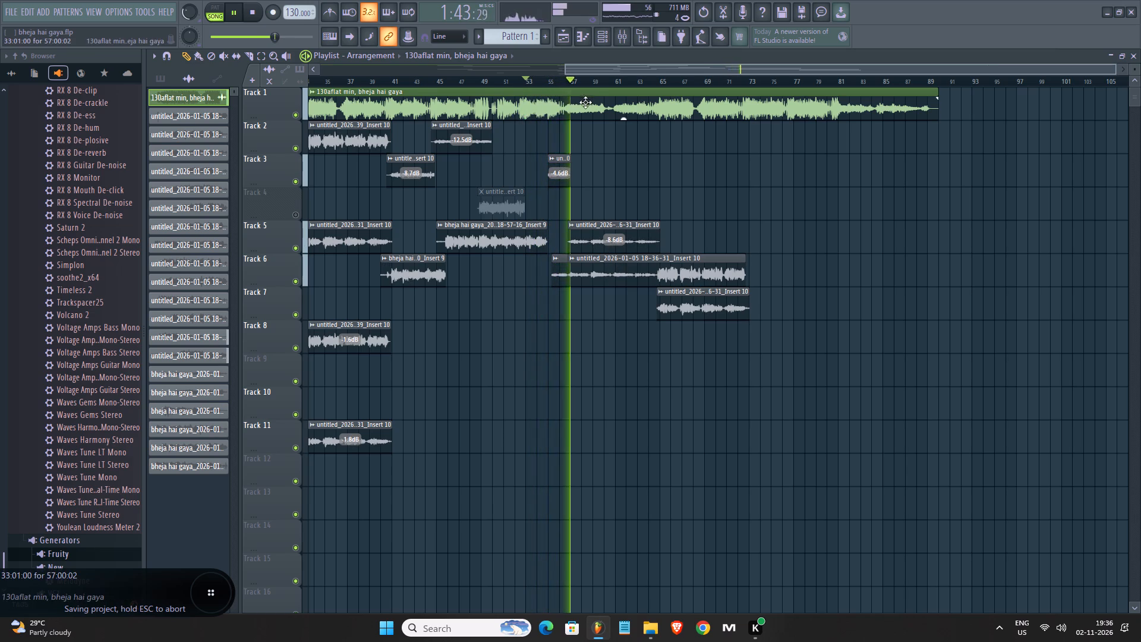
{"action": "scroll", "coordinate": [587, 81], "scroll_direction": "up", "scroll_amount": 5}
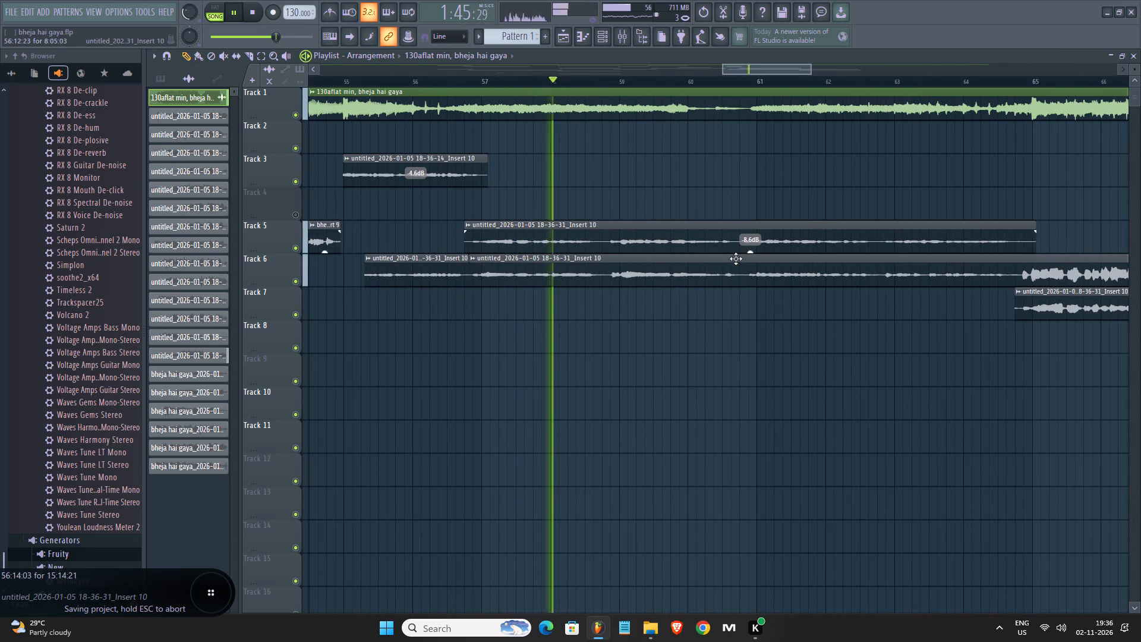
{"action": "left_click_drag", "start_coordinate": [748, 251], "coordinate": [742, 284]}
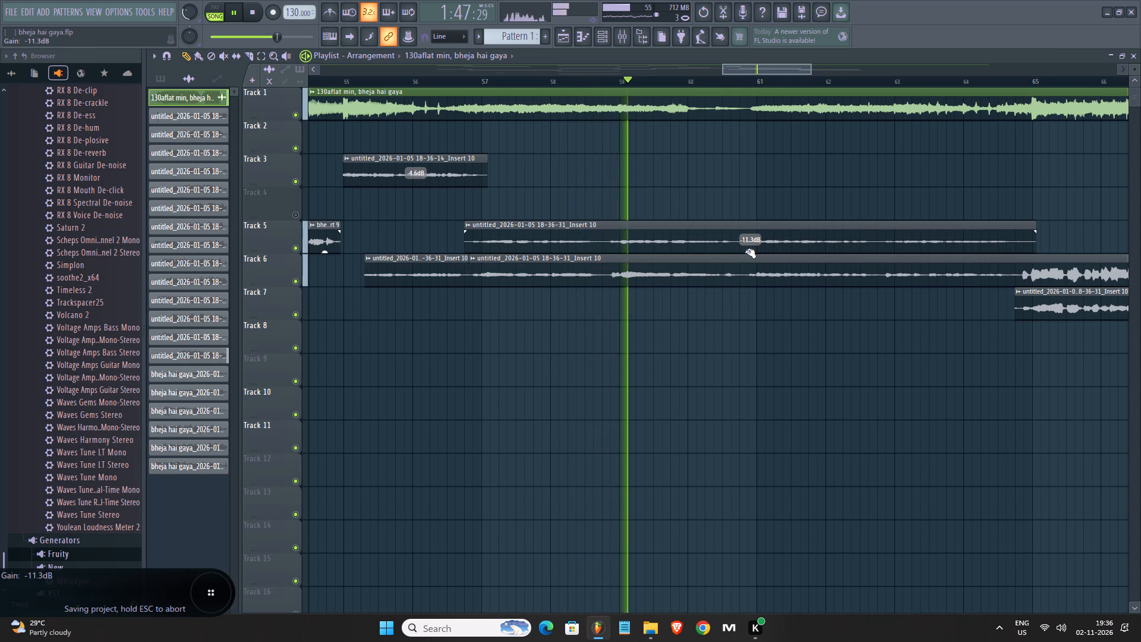
Trim the start of Track 5's 18-36-31 clip to about 62:12, keeping only its last two bars or so.
{"action": "scroll", "coordinate": [735, 81], "scroll_direction": "down", "scroll_amount": 3}
{"action": "left_click_drag", "start_coordinate": [724, 70], "coordinate": [745, 70]}
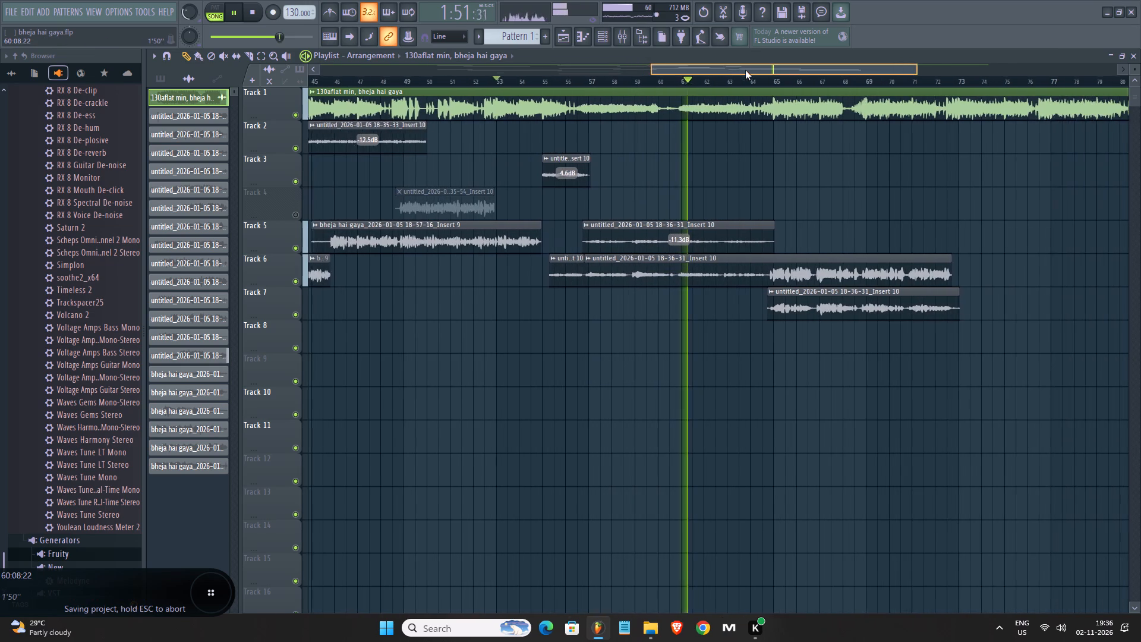
{"action": "left_click_drag", "start_coordinate": [745, 70], "coordinate": [761, 70]}
{"action": "left_click_drag", "start_coordinate": [534, 247], "coordinate": [664, 247]}
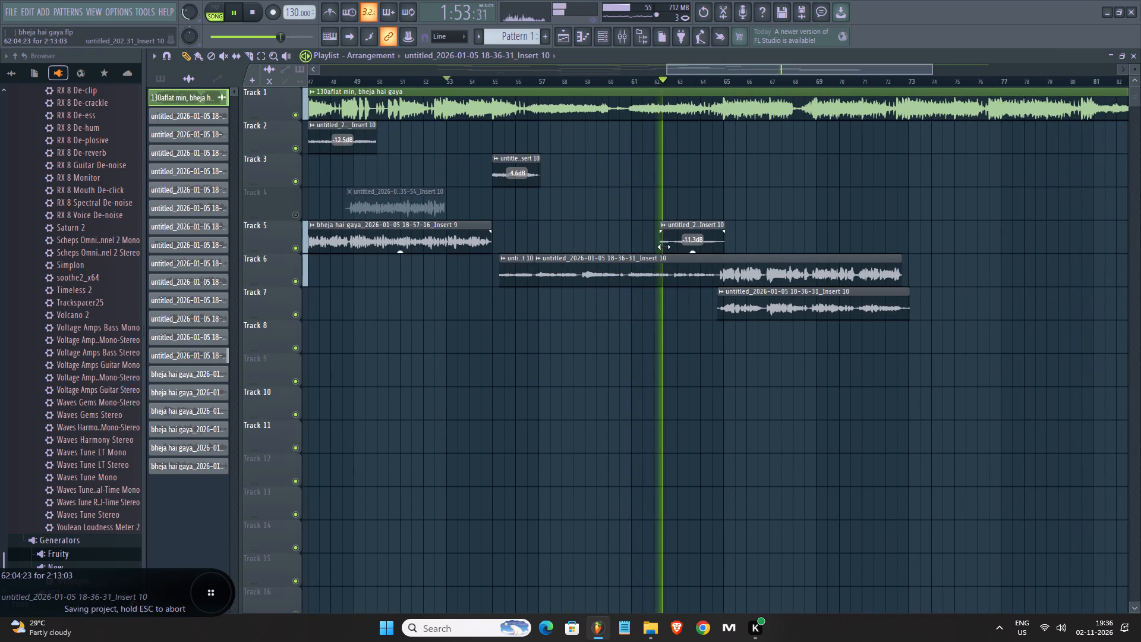
{"action": "left_click_drag", "start_coordinate": [664, 247], "coordinate": [674, 246]}
Set the gain of Track 5's trimmed clip before bar 65 to -2.3 dB and stop playback.
{"action": "scroll", "coordinate": [683, 79], "scroll_direction": "up", "scroll_amount": 3}
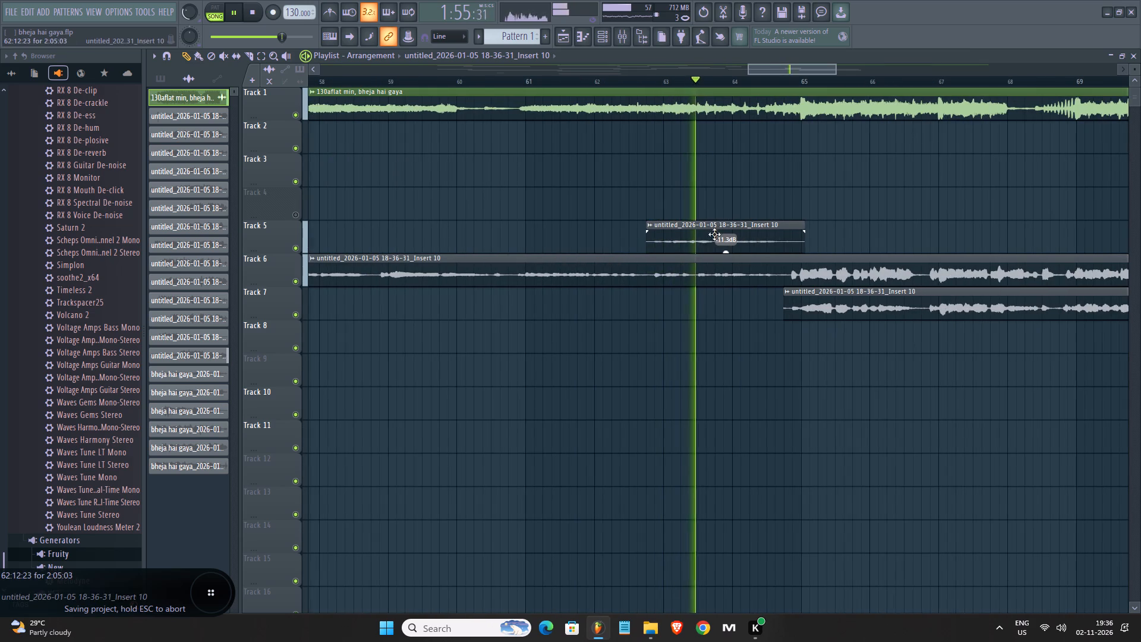
{"action": "left_click_drag", "start_coordinate": [724, 251], "coordinate": [739, 211]}
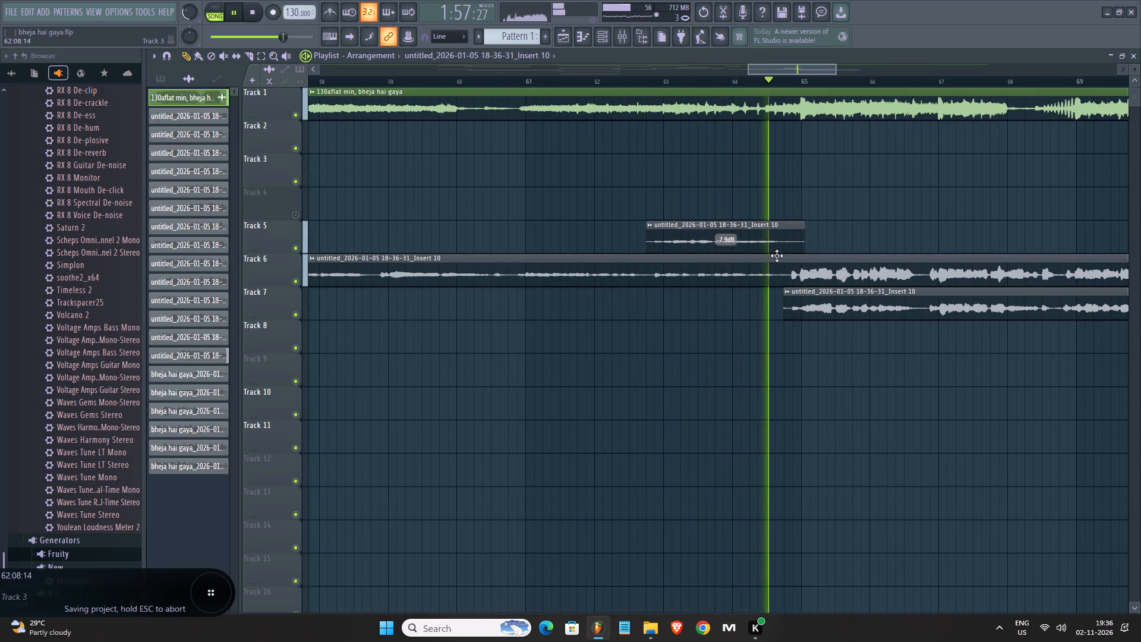
{"action": "key", "text": "space"}
{"action": "left_click_drag", "start_coordinate": [726, 253], "coordinate": [726, 187]}
Replay from just before bar 61 and save the project.
{"action": "left_click", "coordinate": [514, 79]}
{"action": "key", "text": "space"}
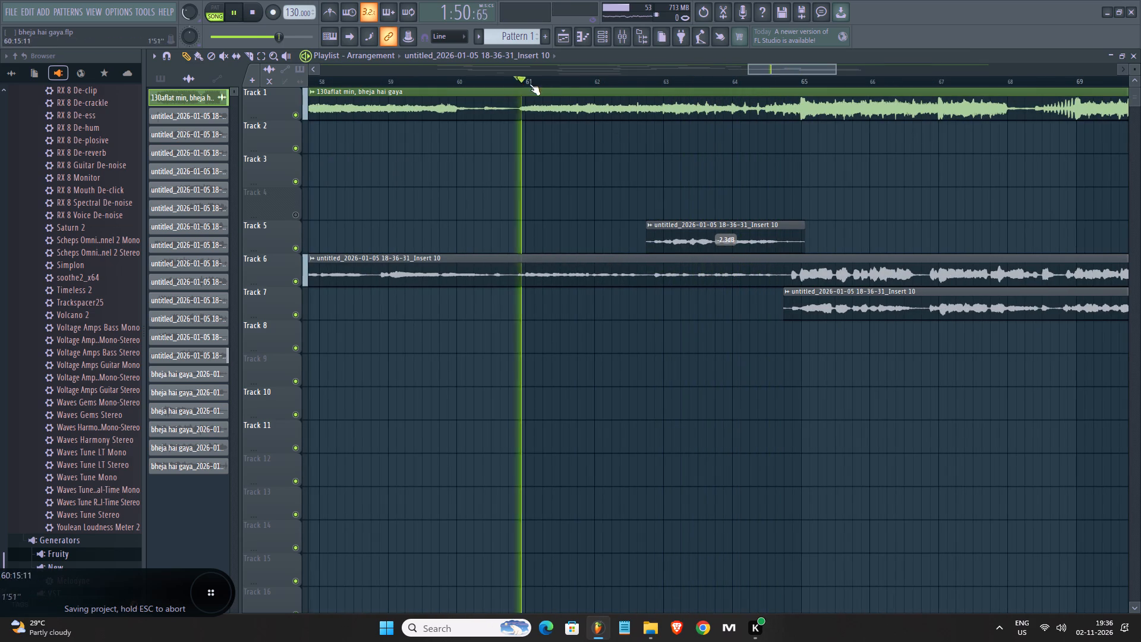
{"action": "key", "text": "ctrl+s"}
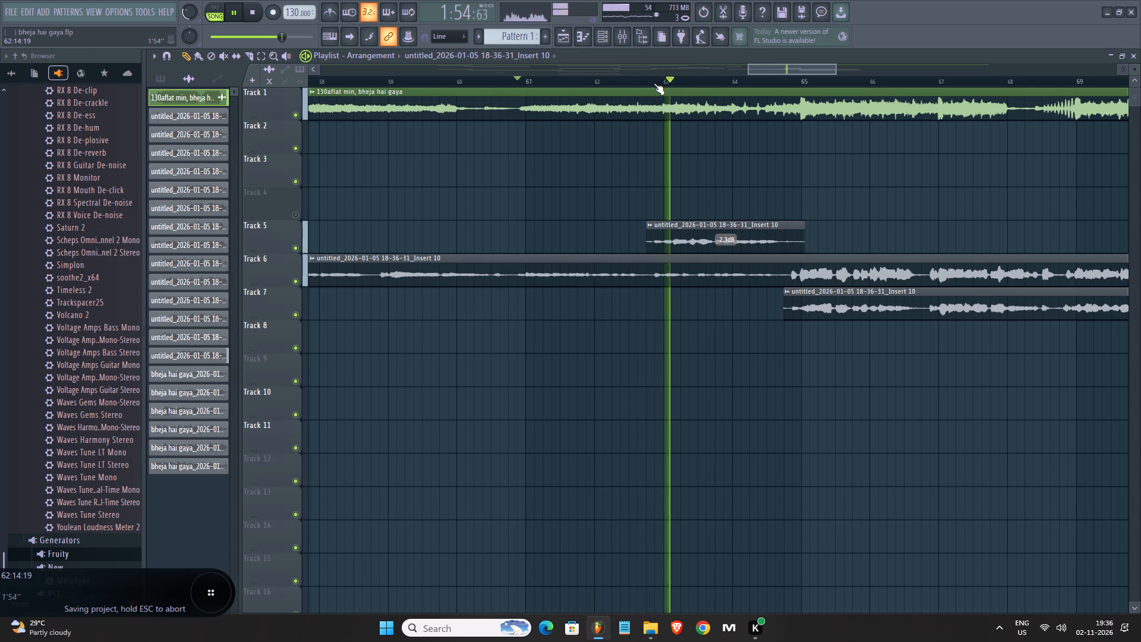
Listen on past bar 65 to the Track 6 and Track 7 vocals while looking over the whole arrangement.
{"action": "scroll", "coordinate": [654, 83], "scroll_direction": "down", "scroll_amount": 4}
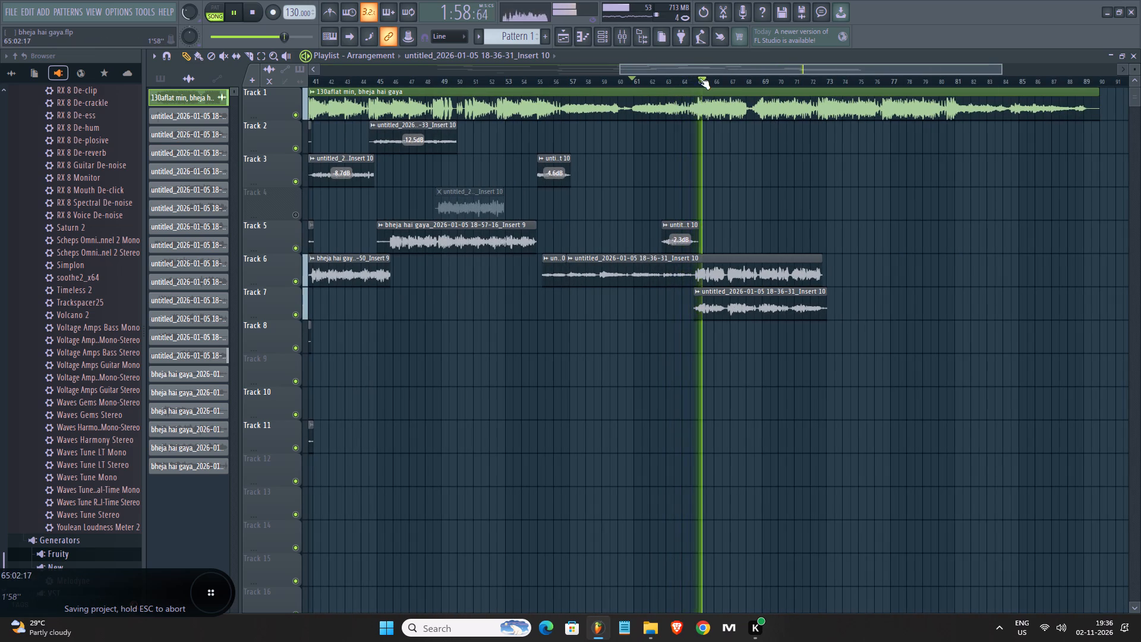
{"action": "scroll", "coordinate": [692, 78], "scroll_direction": "up", "scroll_amount": 4}
{"action": "scroll", "coordinate": [692, 78], "scroll_direction": "down", "scroll_amount": 7}
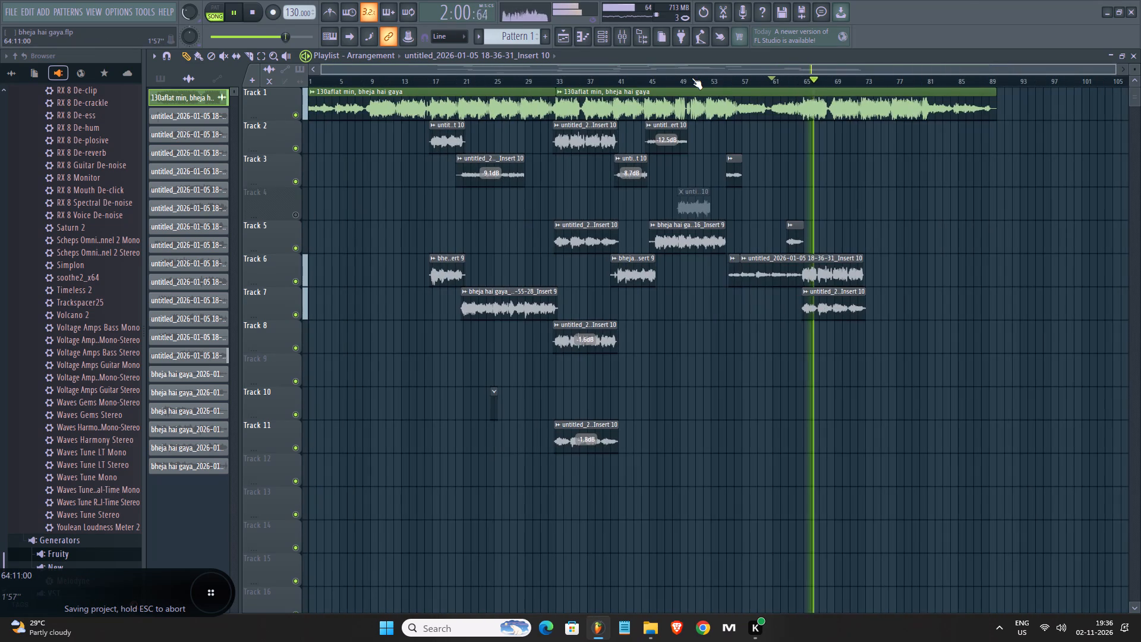
{"action": "scroll", "coordinate": [812, 69], "scroll_direction": "down", "scroll_amount": 1}
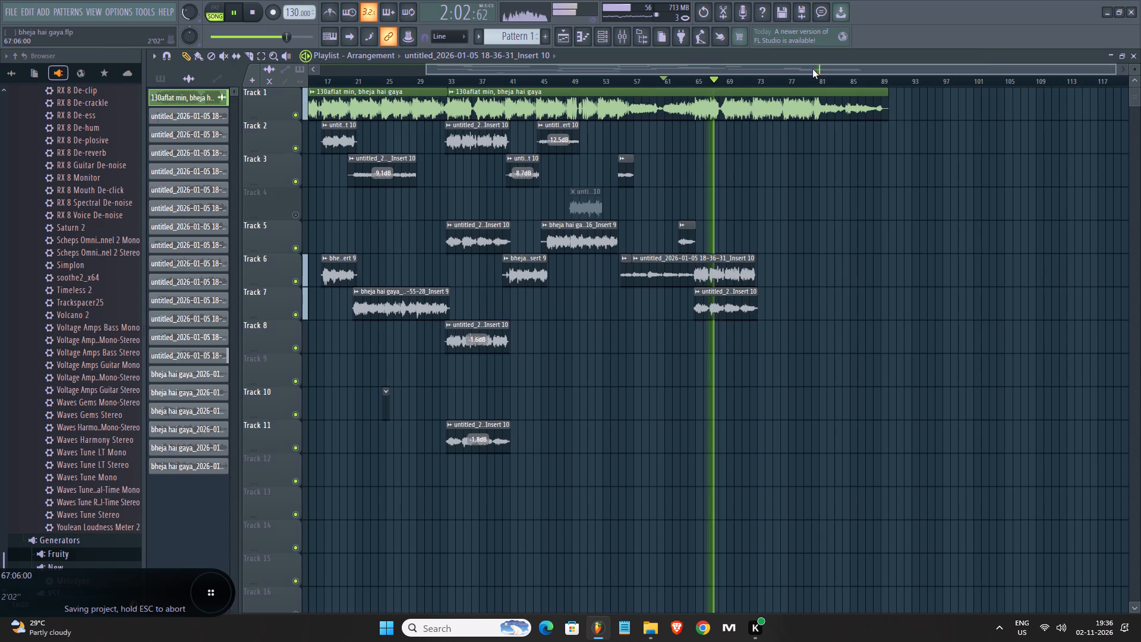
{"action": "scroll", "coordinate": [455, 78], "scroll_direction": "up", "scroll_amount": 5}
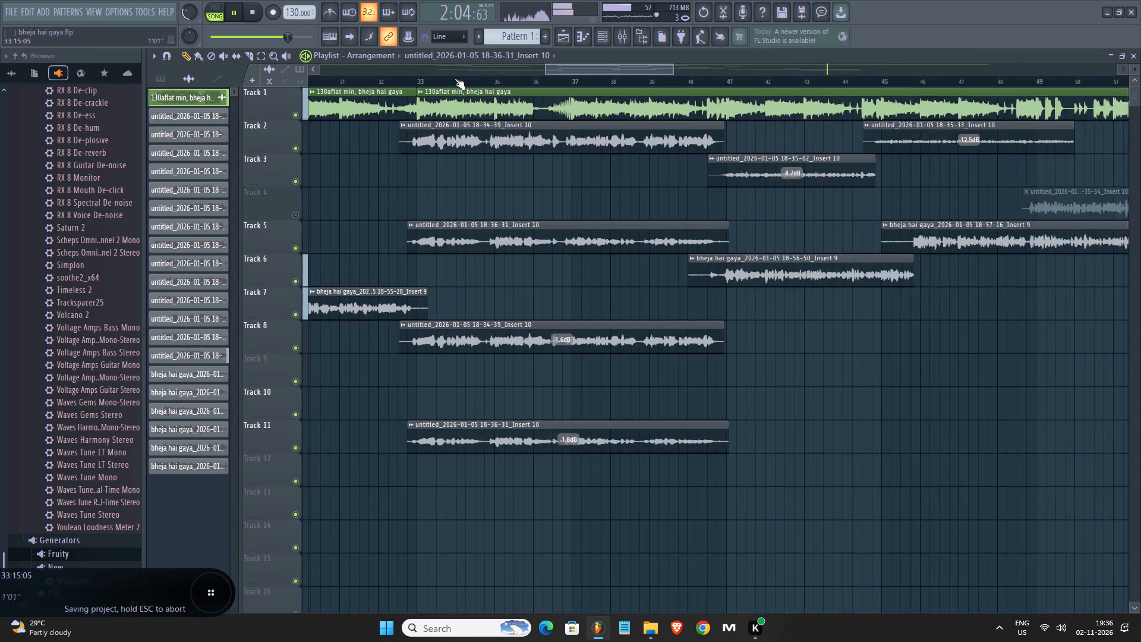
{"action": "scroll", "coordinate": [445, 78], "scroll_direction": "down", "scroll_amount": 4}
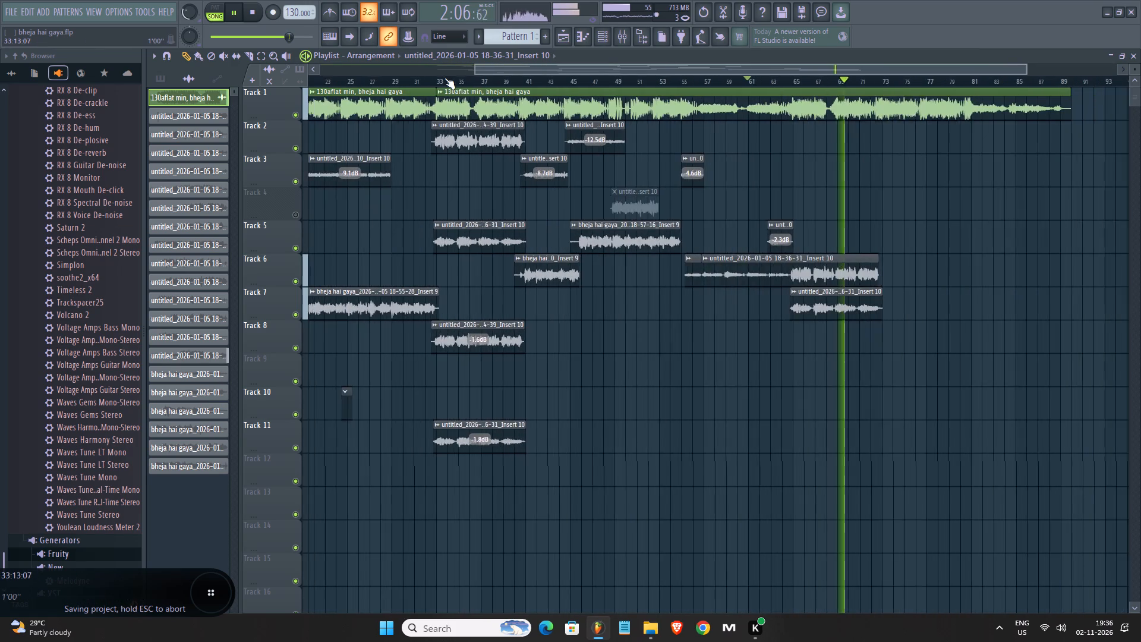
{"action": "scroll", "coordinate": [445, 78], "scroll_direction": "down", "scroll_amount": 3}
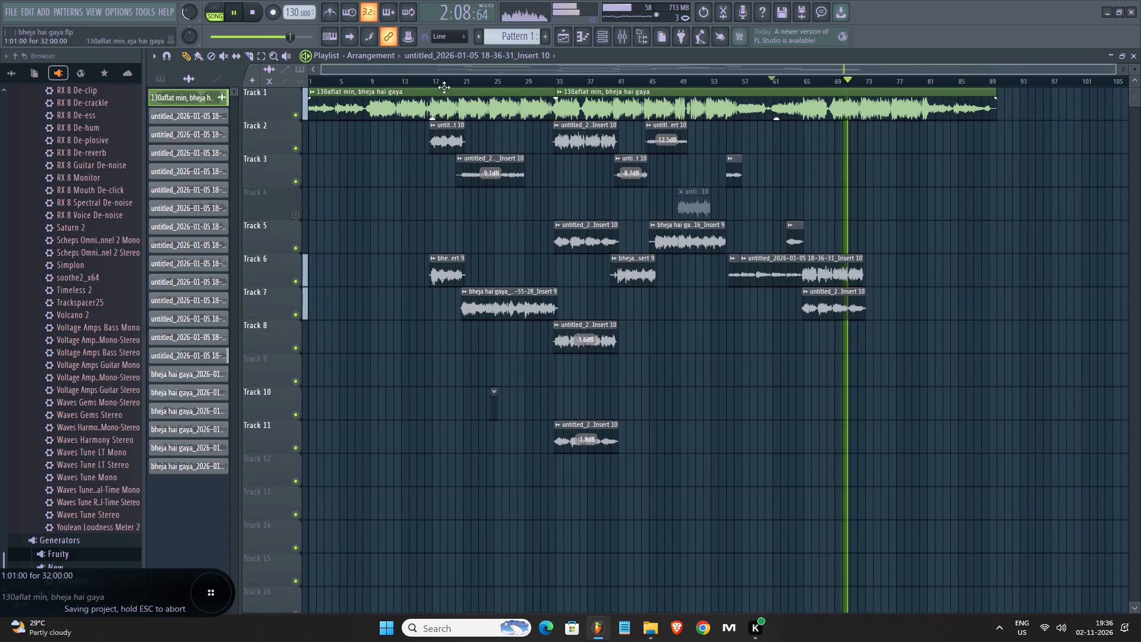
Delete the two Track 2 vocal clips that start near bar 17 and bar 33.
{"action": "left_click", "coordinate": [427, 81]}
{"action": "scroll", "coordinate": [441, 83], "scroll_direction": "up", "scroll_amount": 5}
{"action": "right_click", "coordinate": [450, 138]}
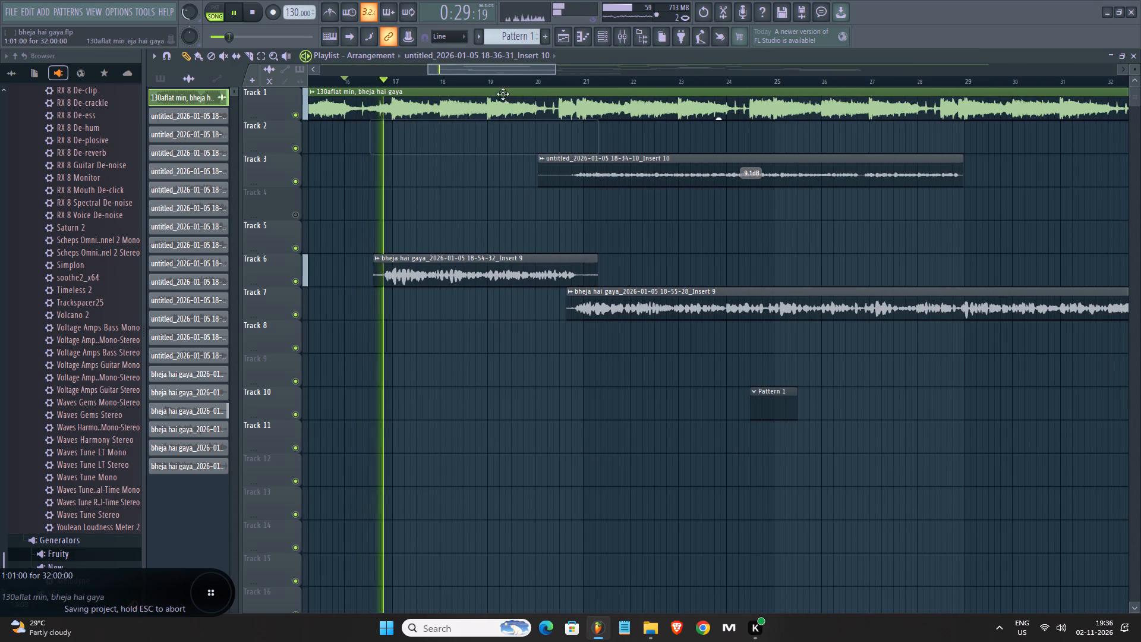
{"action": "scroll", "coordinate": [541, 84], "scroll_direction": "down", "scroll_amount": 3}
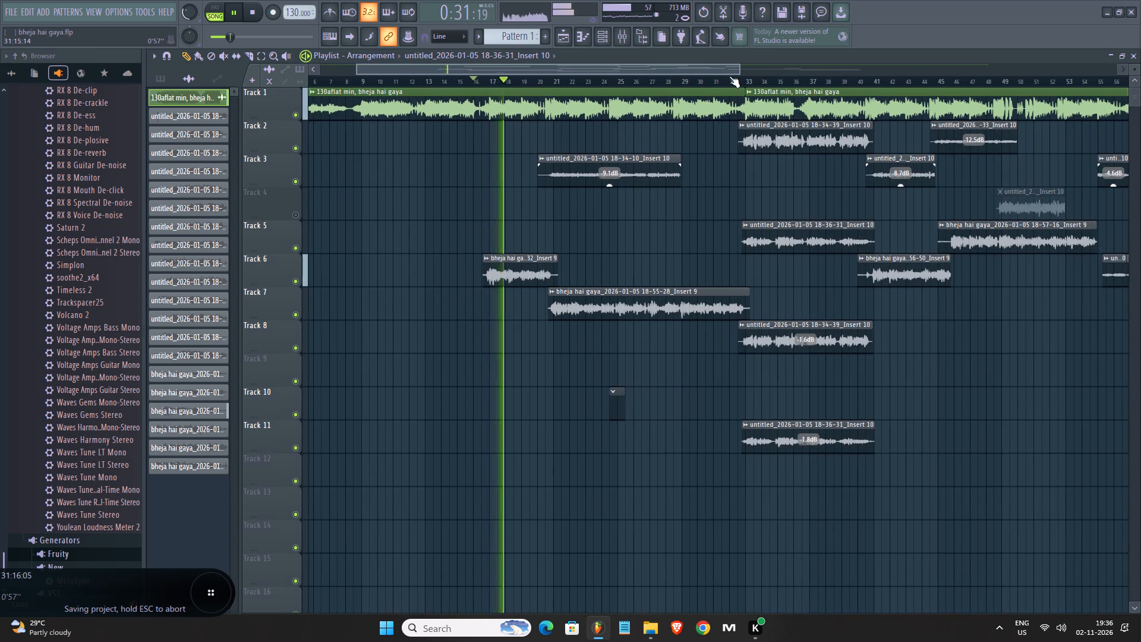
{"action": "left_click_drag", "start_coordinate": [700, 65], "coordinate": [724, 68]}
{"action": "right_click", "coordinate": [713, 141]}
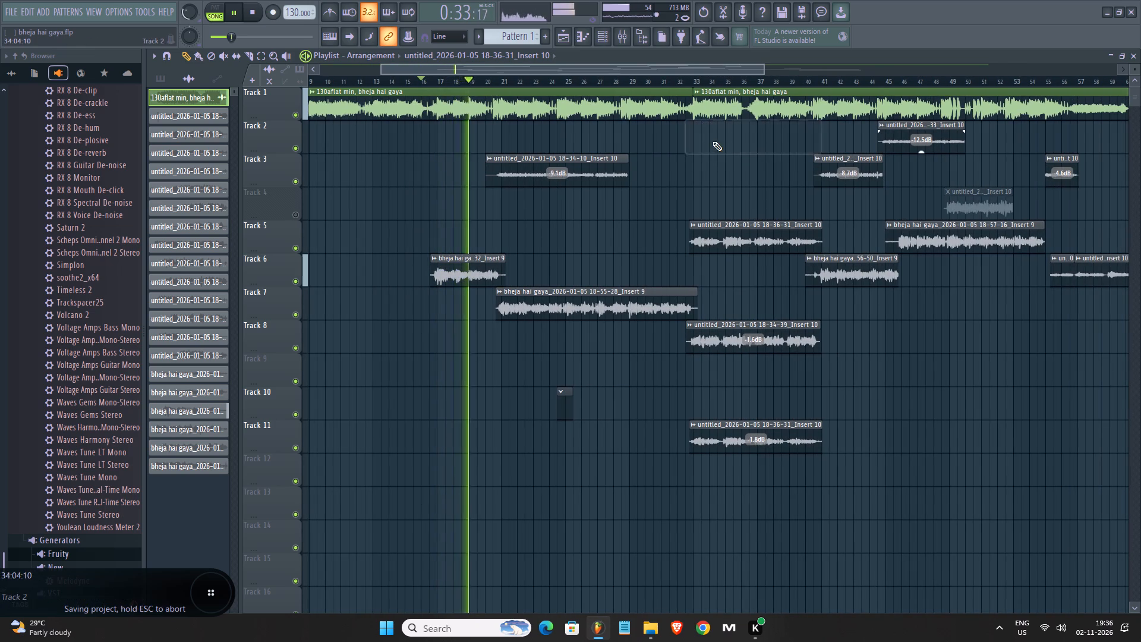
Replay from about bar 33, save the project, and play from about bar 65 for comparison.
{"action": "left_click", "coordinate": [691, 83]}
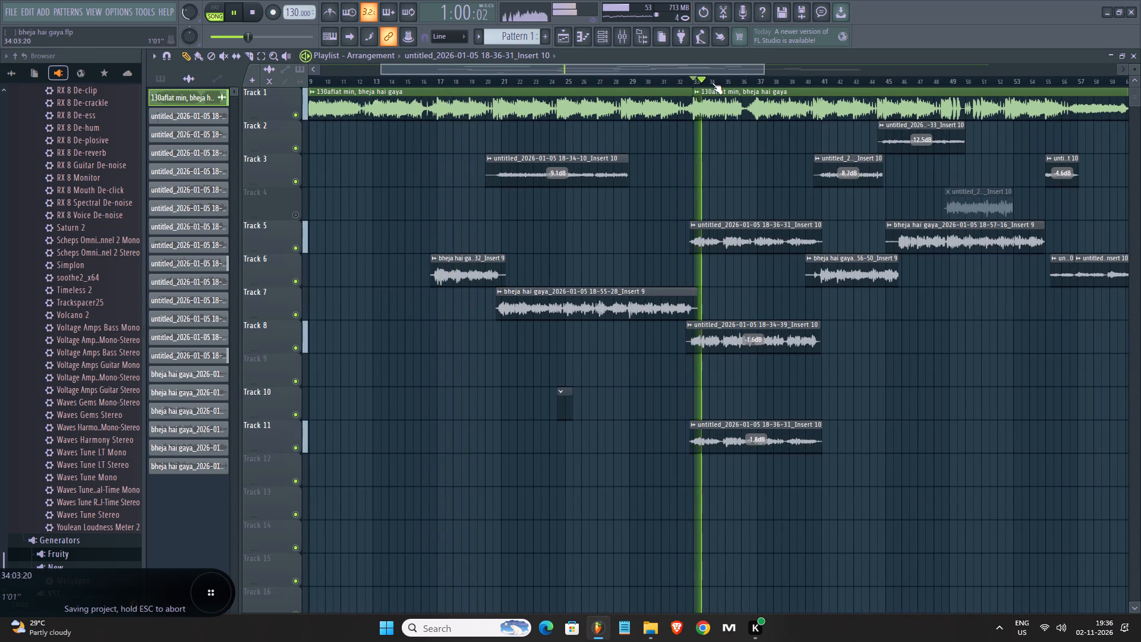
{"action": "key", "text": "ctrl+s"}
{"action": "scroll", "coordinate": [726, 80], "scroll_direction": "down", "scroll_amount": 3}
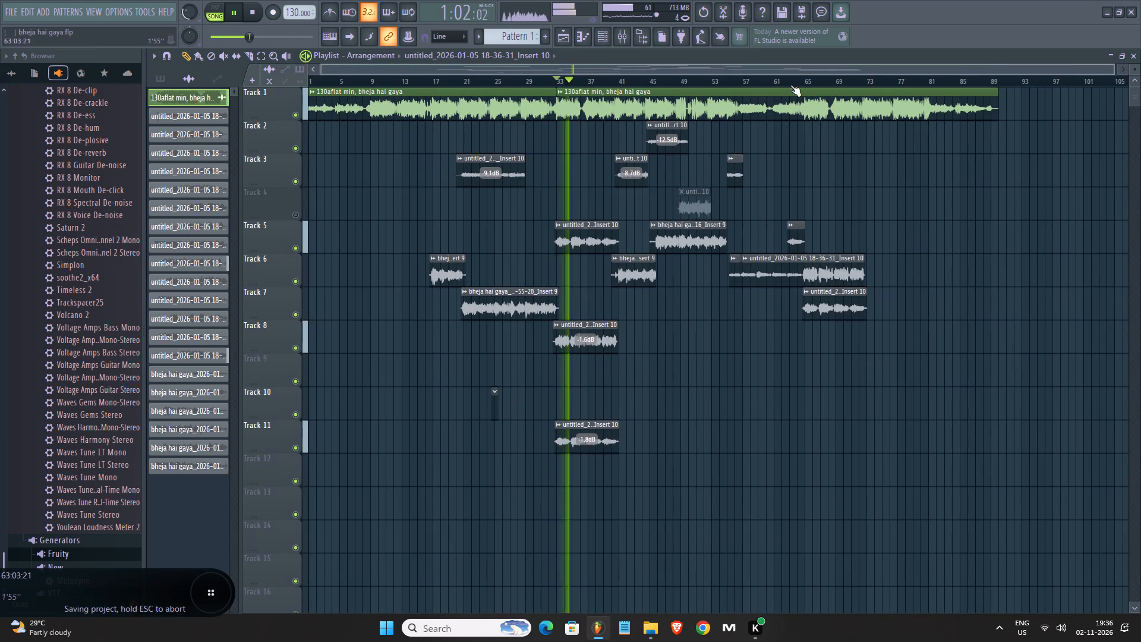
{"action": "left_click", "coordinate": [807, 80]}
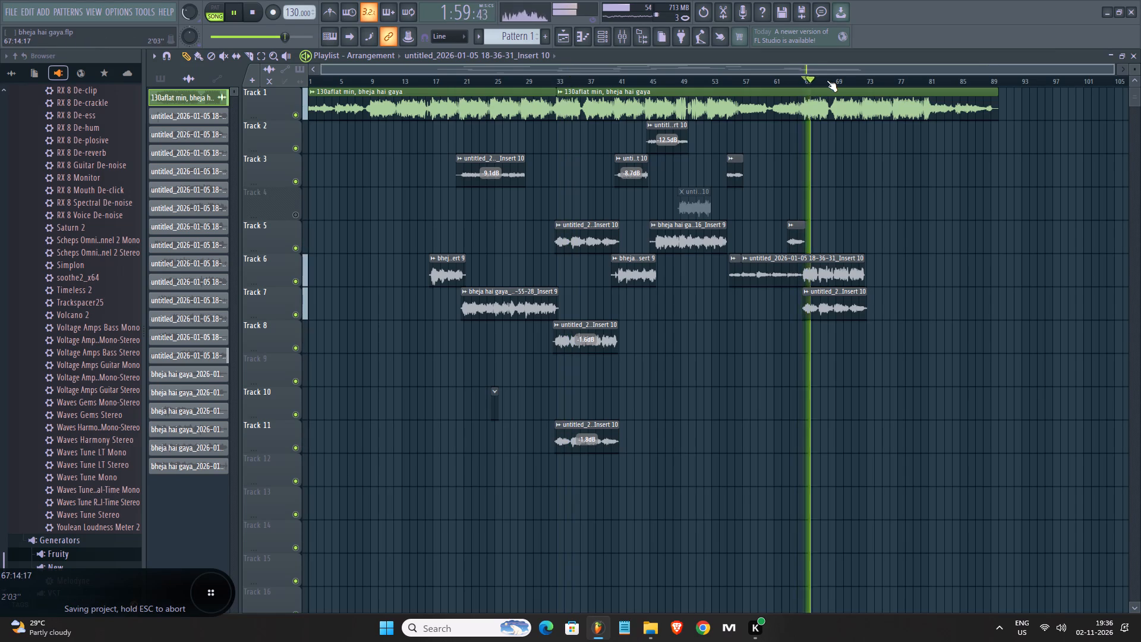
Copy the Track 5, Track 8 and Track 11 vocal clips near bar 33 and place the copies around bar 73.
{"action": "scroll", "coordinate": [827, 80], "scroll_direction": "up", "scroll_amount": 1}
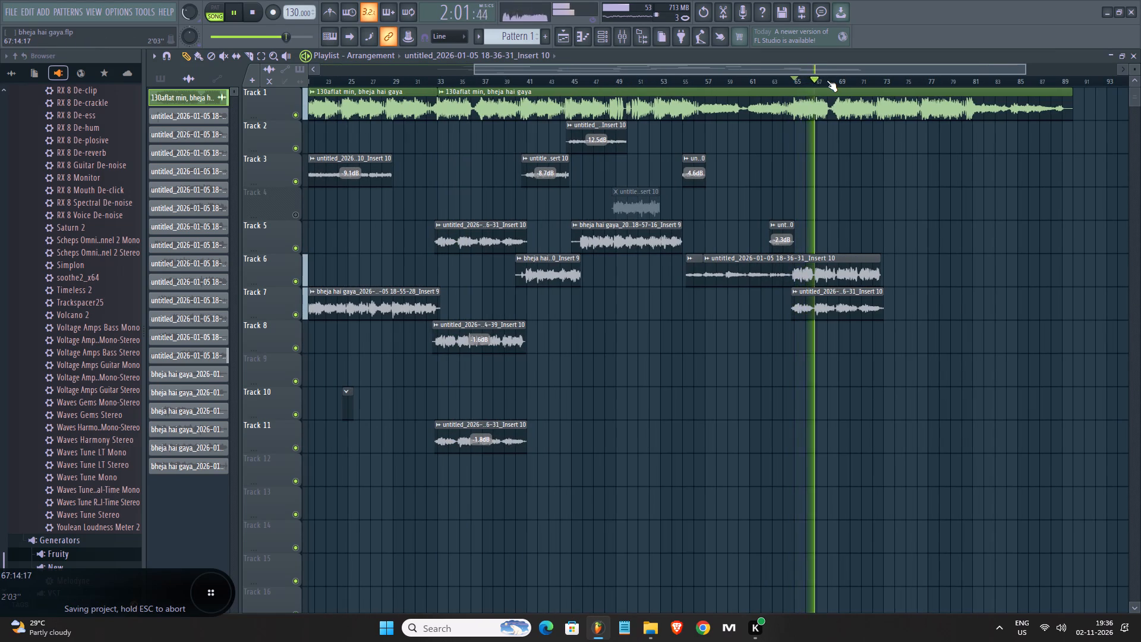
{"action": "left_click_drag", "start_coordinate": [469, 185], "coordinate": [466, 450], "text": "ctrl"}
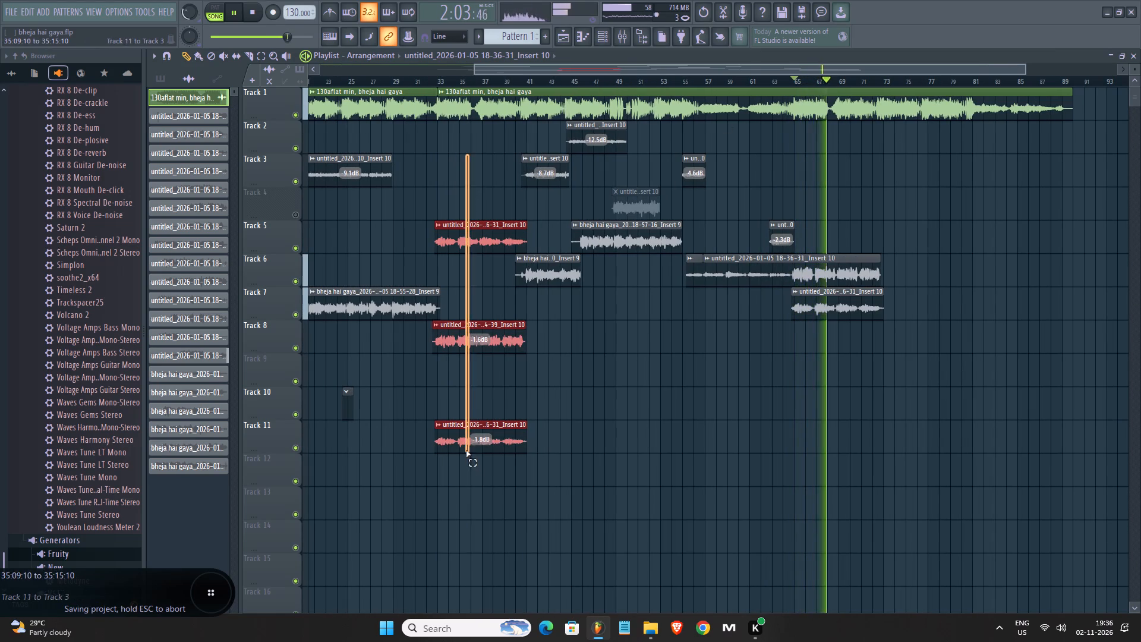
{"action": "left_click_drag", "start_coordinate": [466, 450], "coordinate": [467, 455], "text": "ctrl"}
{"action": "key", "text": "ctrl+c"}
{"action": "key", "text": "ctrl+v"}
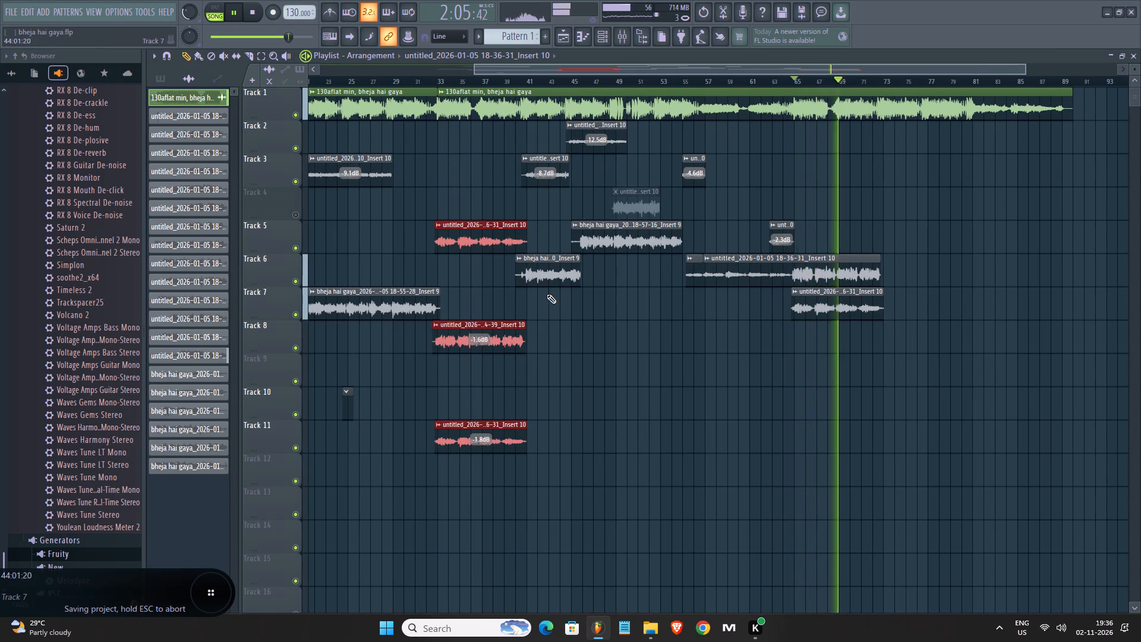
{"action": "left_click_drag", "start_coordinate": [827, 243], "coordinate": [919, 243]}
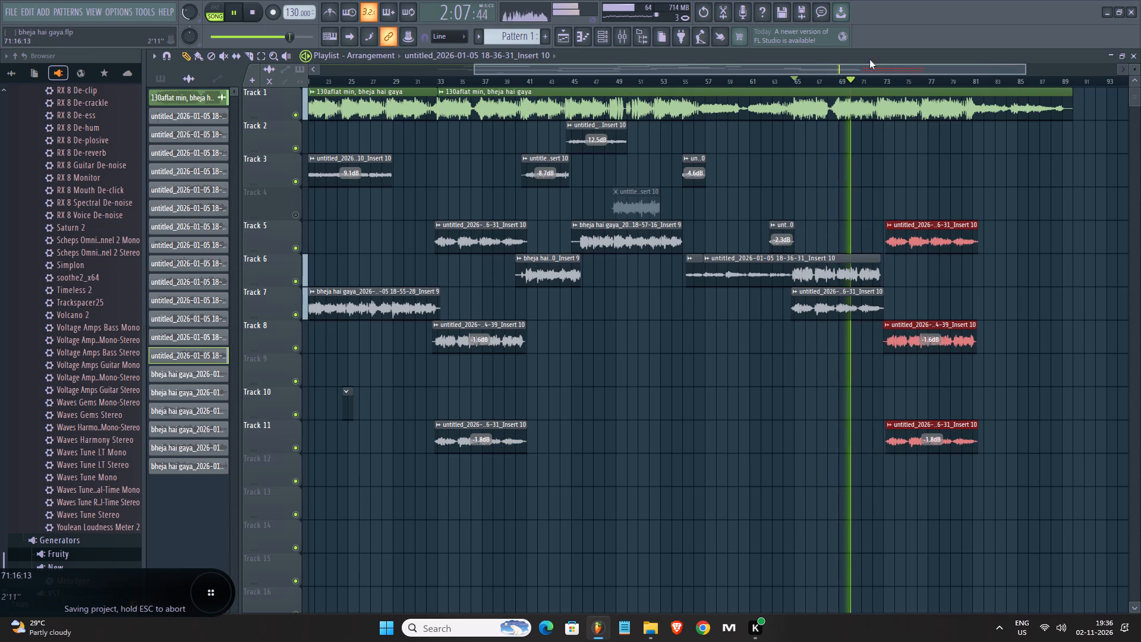
{"action": "left_click_drag", "start_coordinate": [905, 238], "coordinate": [898, 239]}
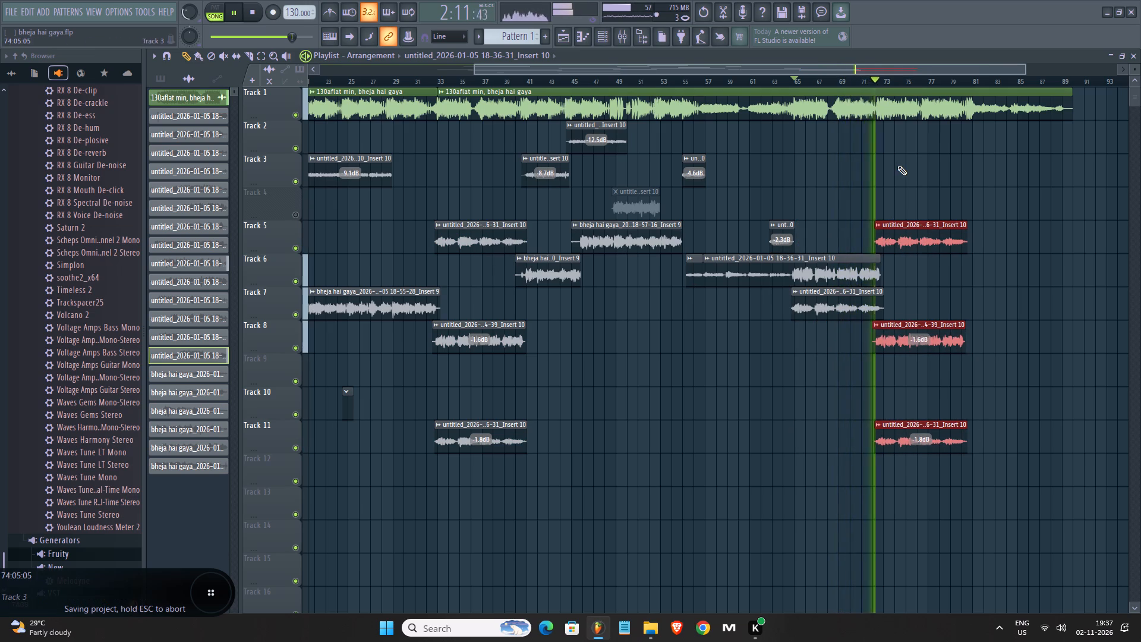
Nudge the three copied clips so the Track 5 and Track 11 copies start where the Track 6 clip ends before bar 73, checking the originals' offset at bar 33.
{"action": "scroll", "coordinate": [876, 79], "scroll_direction": "up", "scroll_amount": 1}
{"action": "scroll", "coordinate": [876, 79], "scroll_direction": "down", "scroll_amount": 1}
{"action": "scroll", "coordinate": [876, 79], "scroll_direction": "up", "scroll_amount": 3}
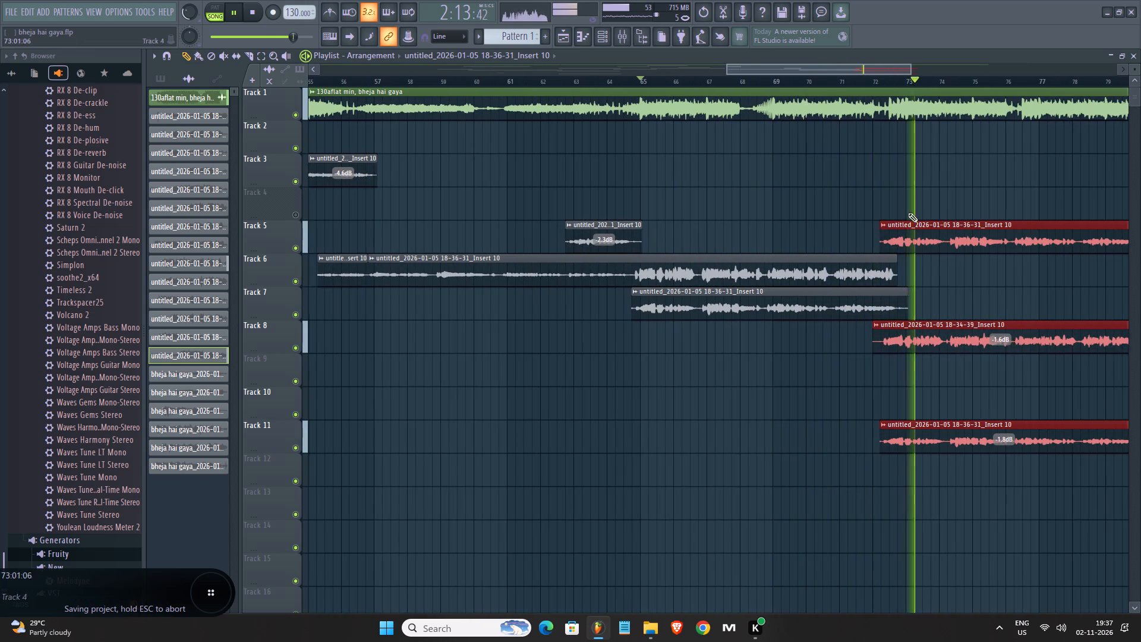
{"action": "key", "text": "space"}
{"action": "left_click_drag", "start_coordinate": [918, 235], "coordinate": [932, 238]}
{"action": "key", "text": "space"}
{"action": "left_click_drag", "start_coordinate": [850, 73], "coordinate": [704, 91]}
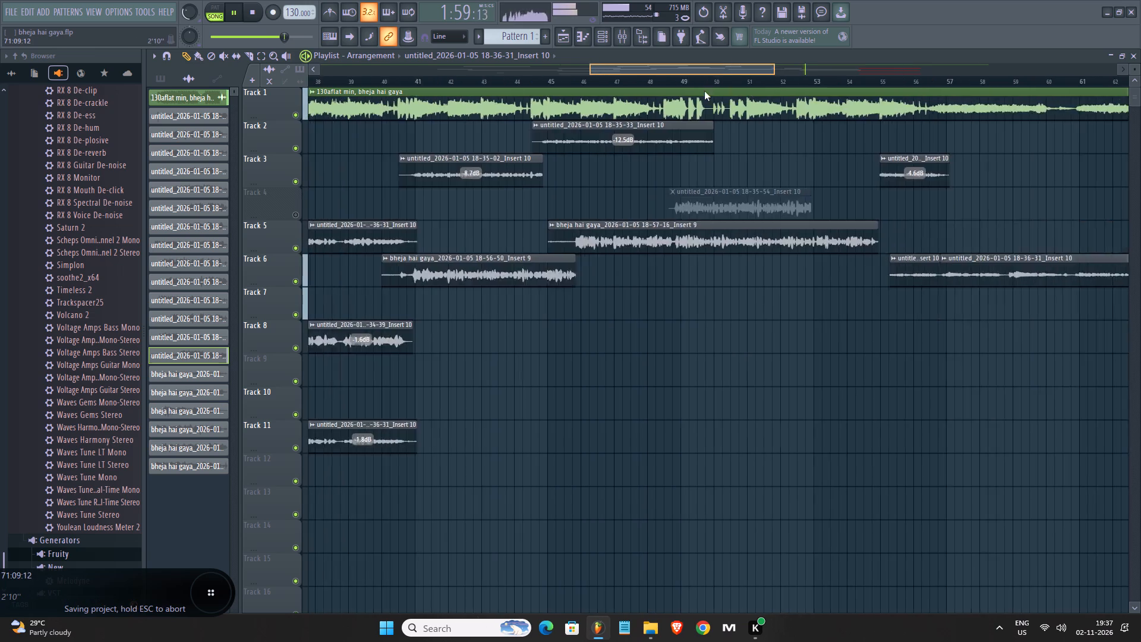
{"action": "left_click_drag", "start_coordinate": [704, 91], "coordinate": [632, 91]}
{"action": "scroll", "coordinate": [535, 81], "scroll_direction": "up", "scroll_amount": 2}
{"action": "scroll", "coordinate": [535, 81], "scroll_direction": "down", "scroll_amount": 1}
{"action": "scroll", "coordinate": [535, 81], "scroll_direction": "up", "scroll_amount": 3}
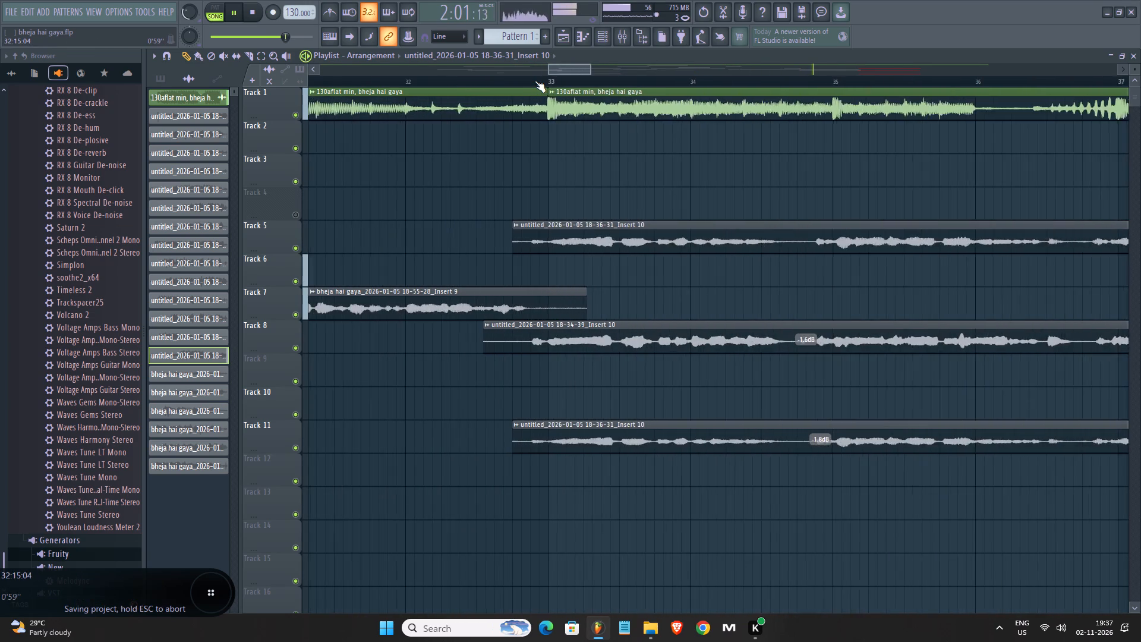
{"action": "scroll", "coordinate": [535, 81], "scroll_direction": "up", "scroll_amount": 3}
{"action": "scroll", "coordinate": [535, 81], "scroll_direction": "down", "scroll_amount": 4}
{"action": "scroll", "coordinate": [535, 81], "scroll_direction": "up", "scroll_amount": 1}
{"action": "scroll", "coordinate": [535, 81], "scroll_direction": "down", "scroll_amount": 5}
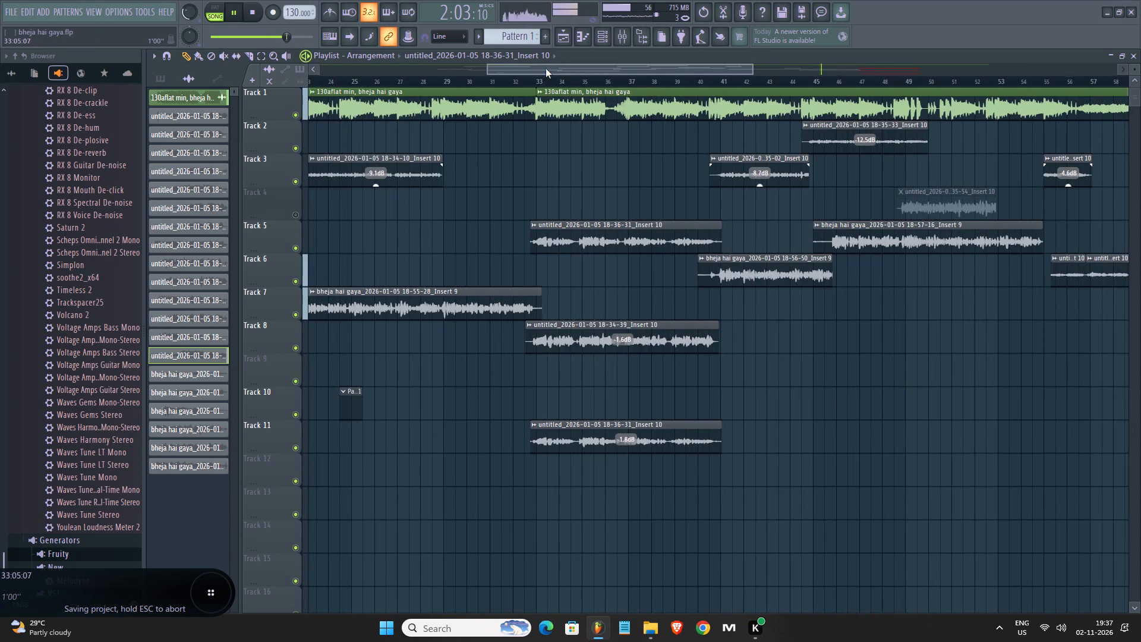
{"action": "left_click_drag", "start_coordinate": [547, 68], "coordinate": [765, 79]}
{"action": "scroll", "coordinate": [785, 81], "scroll_direction": "up", "scroll_amount": 9}
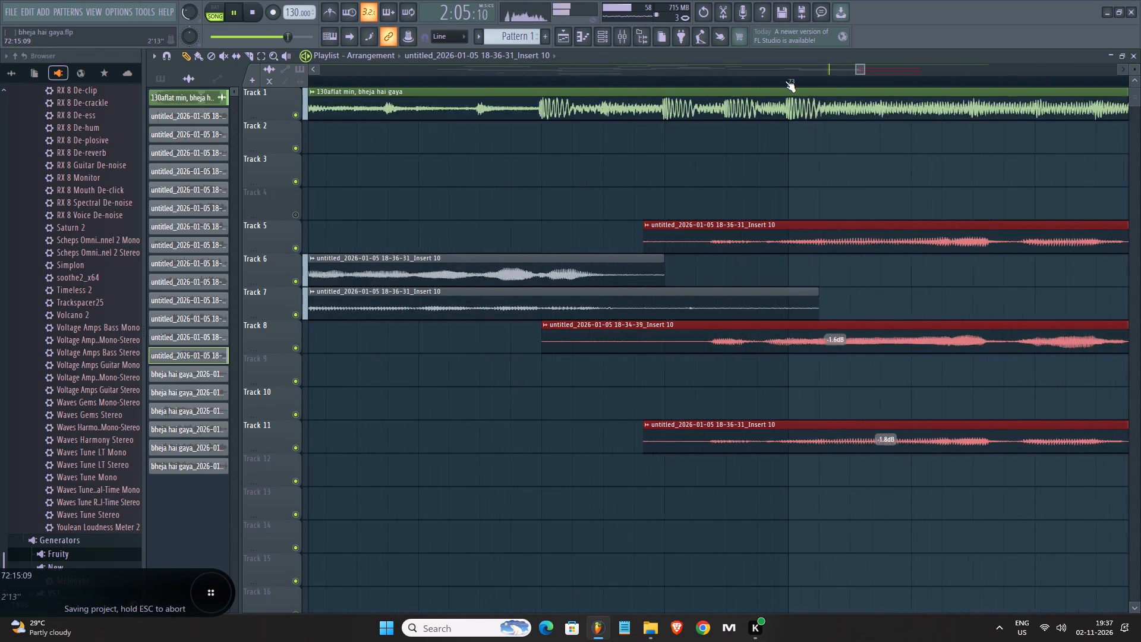
{"action": "left_click_drag", "start_coordinate": [672, 228], "coordinate": [691, 231]}
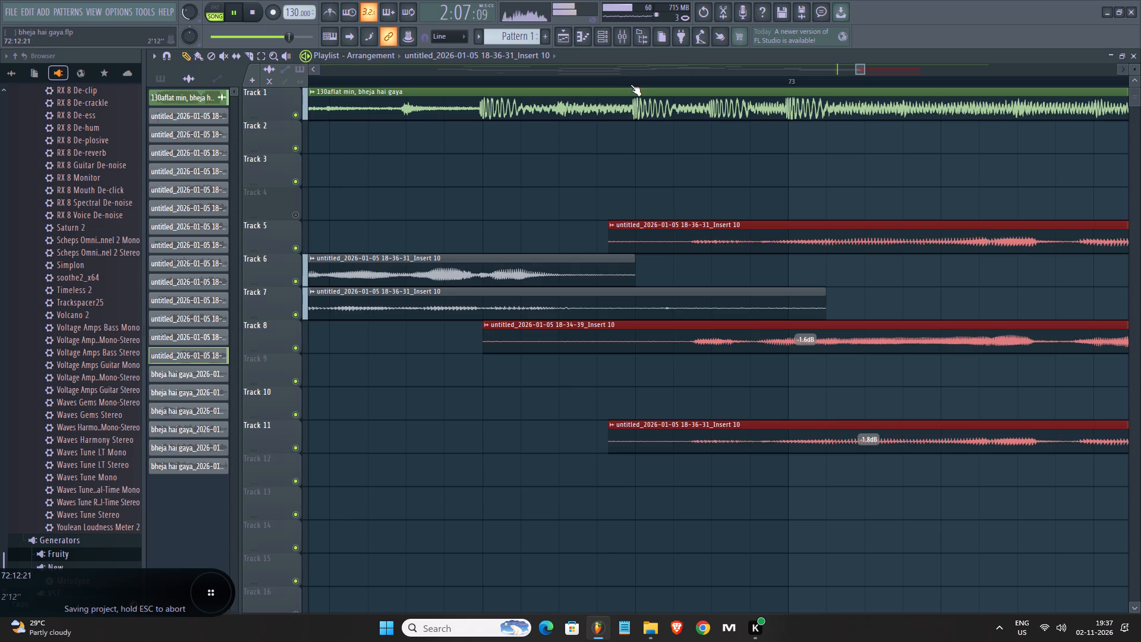
{"action": "scroll", "coordinate": [636, 84], "scroll_direction": "up", "scroll_amount": 2}
{"action": "scroll", "coordinate": [636, 84], "scroll_direction": "down", "scroll_amount": 1}
{"action": "scroll", "coordinate": [636, 84], "scroll_direction": "up", "scroll_amount": 6}
{"action": "left_click_drag", "start_coordinate": [635, 231], "coordinate": [717, 235]}
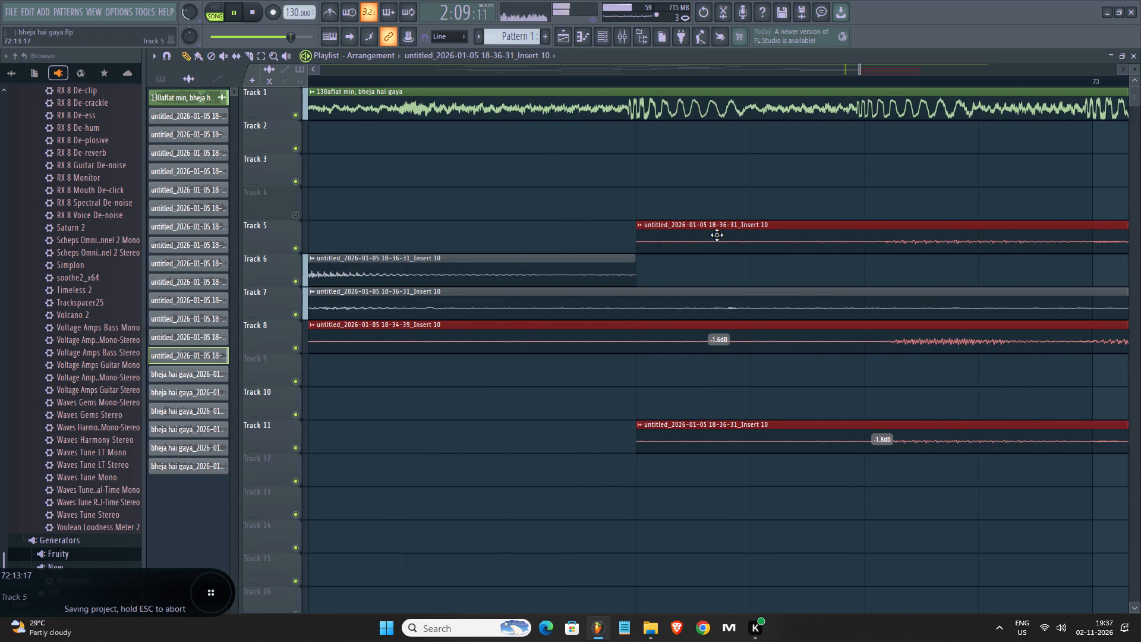
{"action": "left_click_drag", "start_coordinate": [717, 235], "coordinate": [717, 235]}
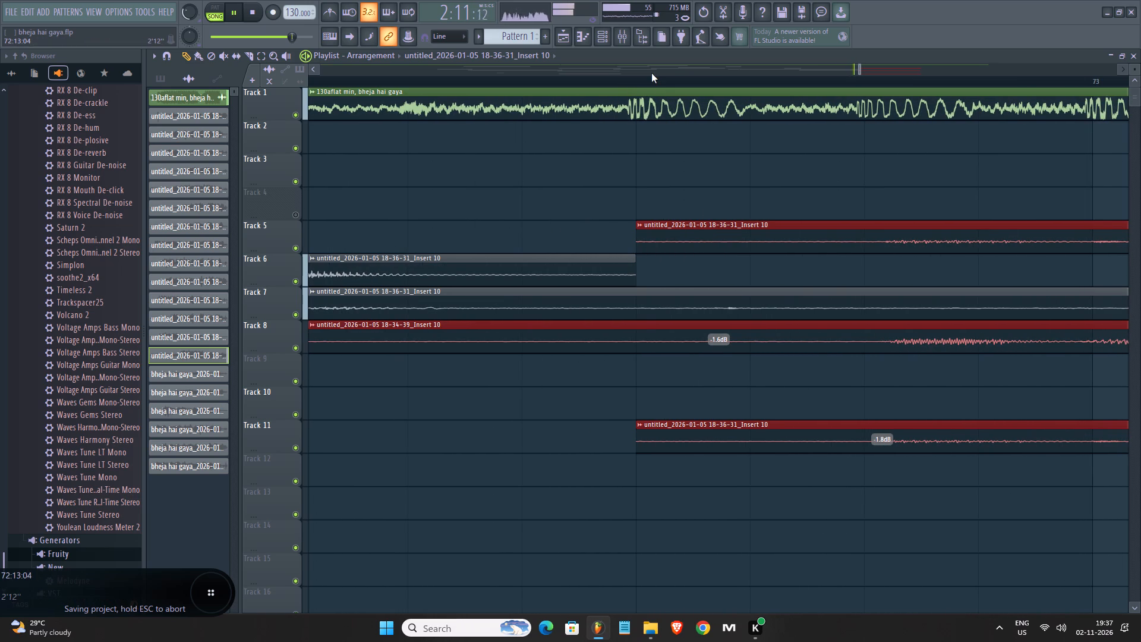
Listen to the copied Track 5, Track 8 and Track 11 layers from bar 73 while looking over the arrangement.
{"action": "scroll", "coordinate": [650, 79], "scroll_direction": "down", "scroll_amount": 12}
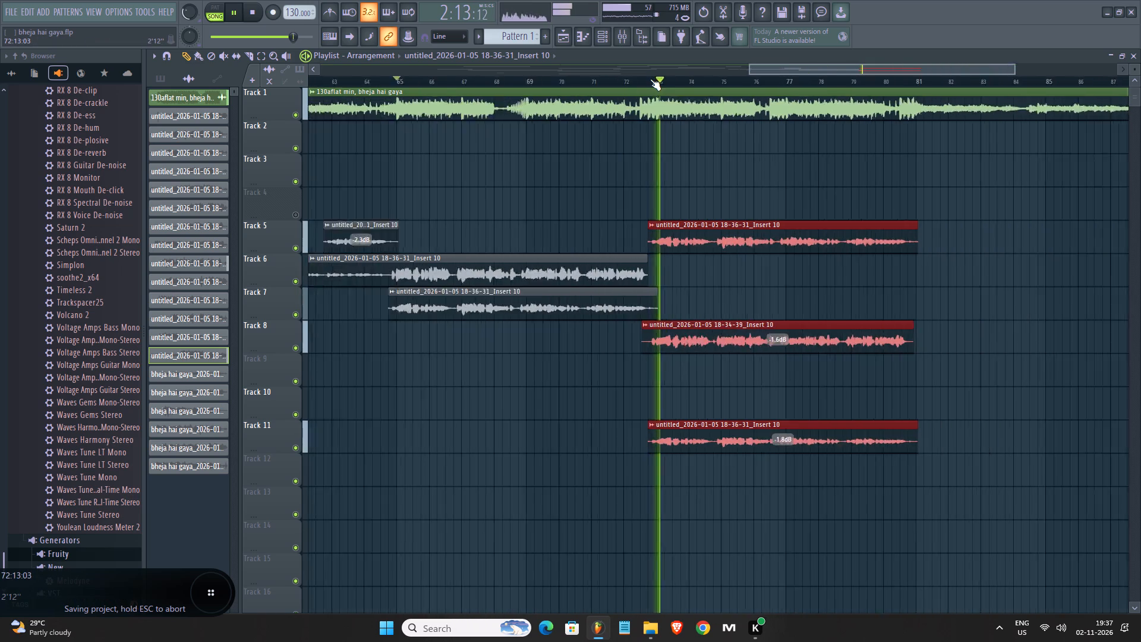
{"action": "scroll", "coordinate": [650, 79], "scroll_direction": "down", "scroll_amount": 3}
{"action": "left_click_drag", "start_coordinate": [795, 70], "coordinate": [834, 71]}
{"action": "scroll", "coordinate": [858, 84], "scroll_direction": "up", "scroll_amount": 4}
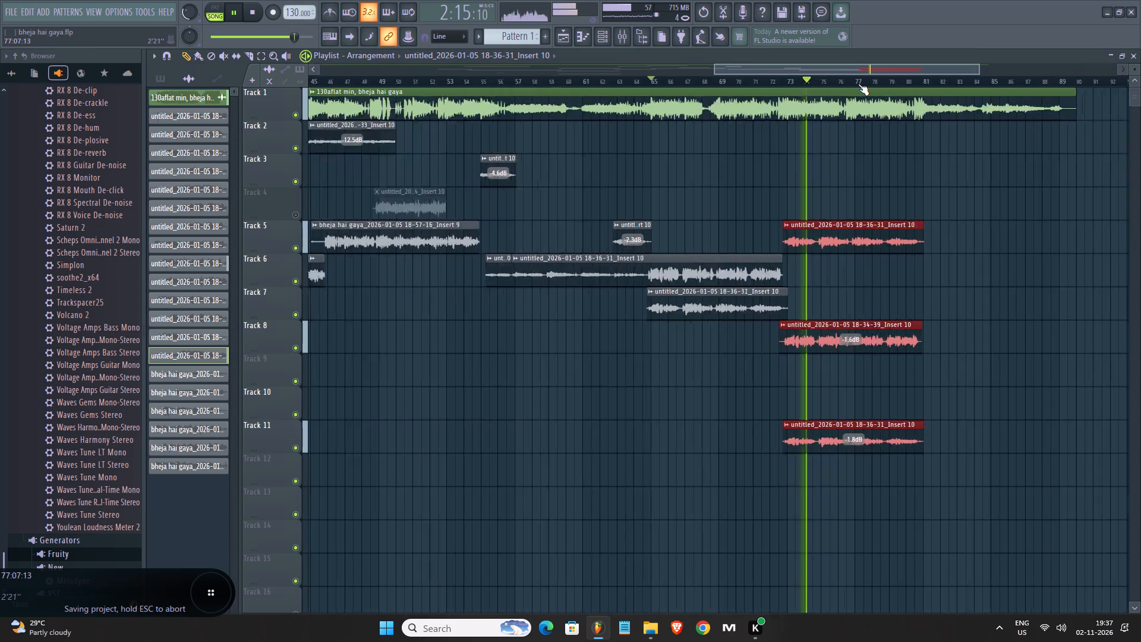
{"action": "scroll", "coordinate": [805, 80], "scroll_direction": "down", "scroll_amount": 5}
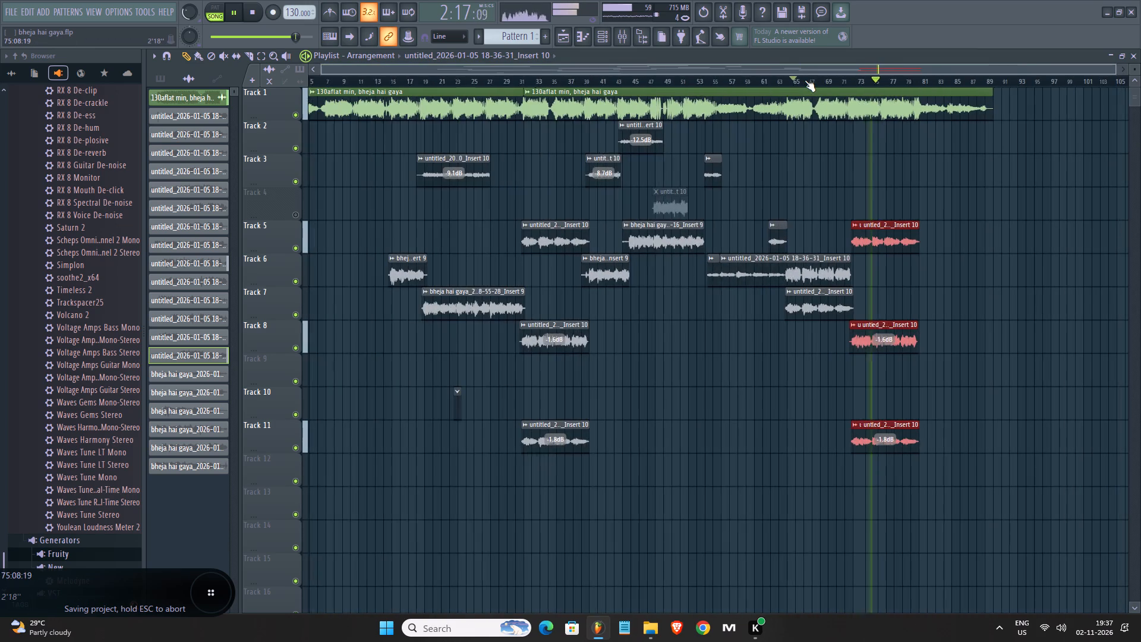
{"action": "scroll", "coordinate": [919, 81], "scroll_direction": "up", "scroll_amount": 4}
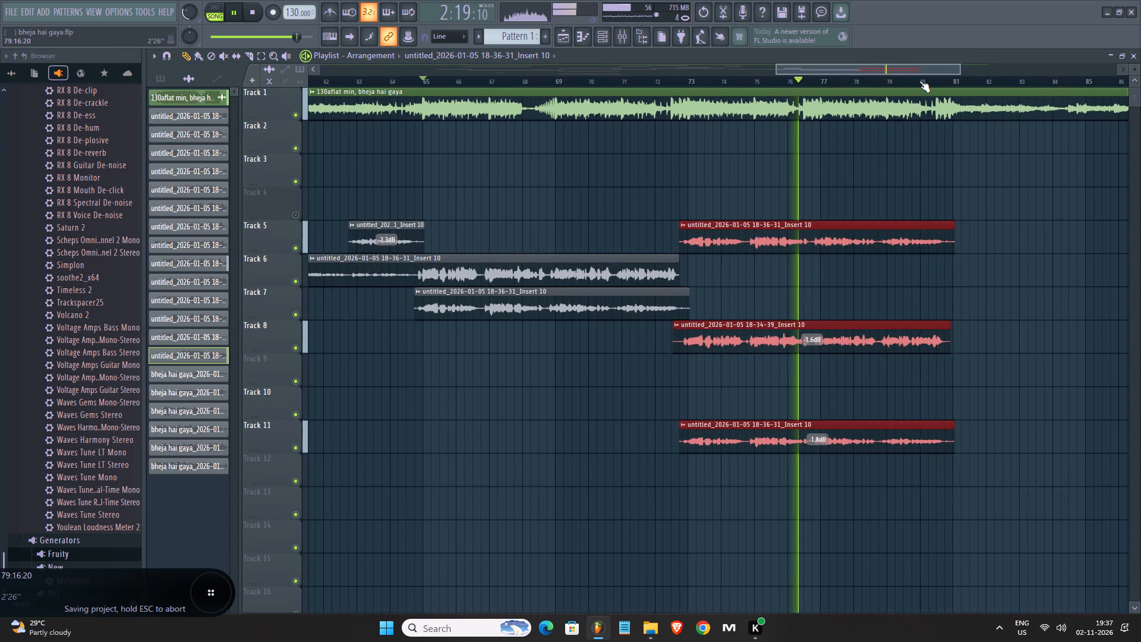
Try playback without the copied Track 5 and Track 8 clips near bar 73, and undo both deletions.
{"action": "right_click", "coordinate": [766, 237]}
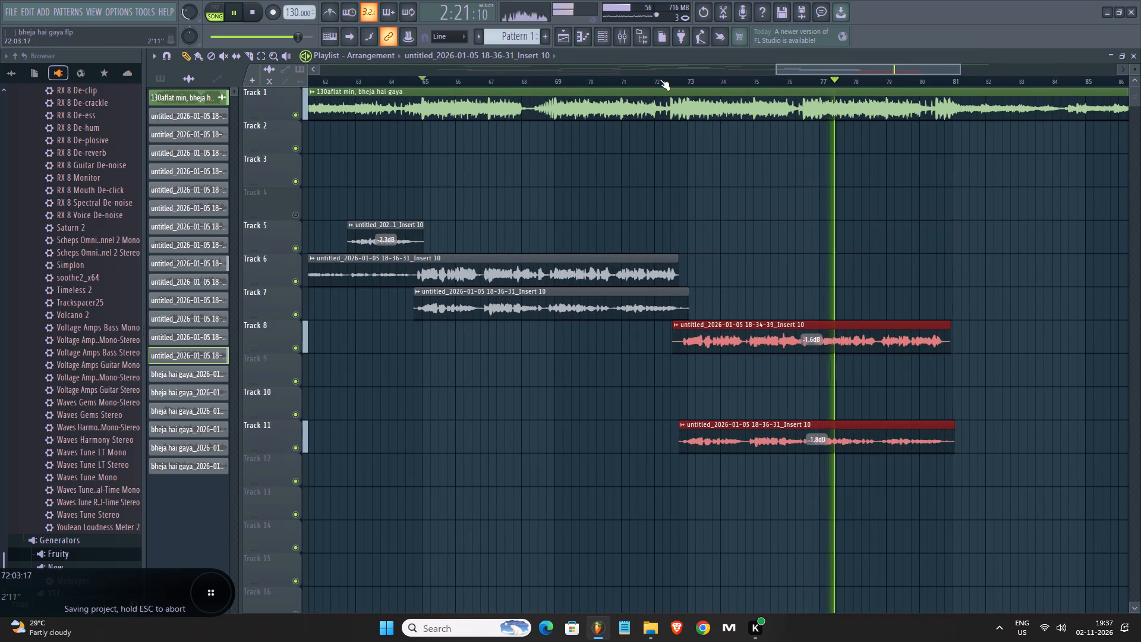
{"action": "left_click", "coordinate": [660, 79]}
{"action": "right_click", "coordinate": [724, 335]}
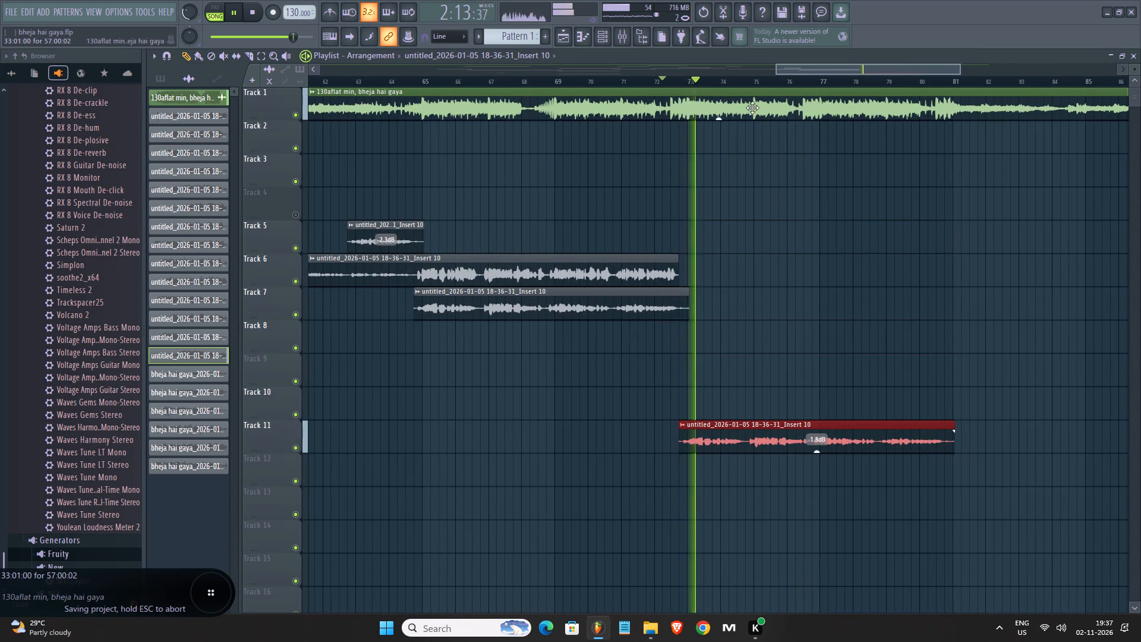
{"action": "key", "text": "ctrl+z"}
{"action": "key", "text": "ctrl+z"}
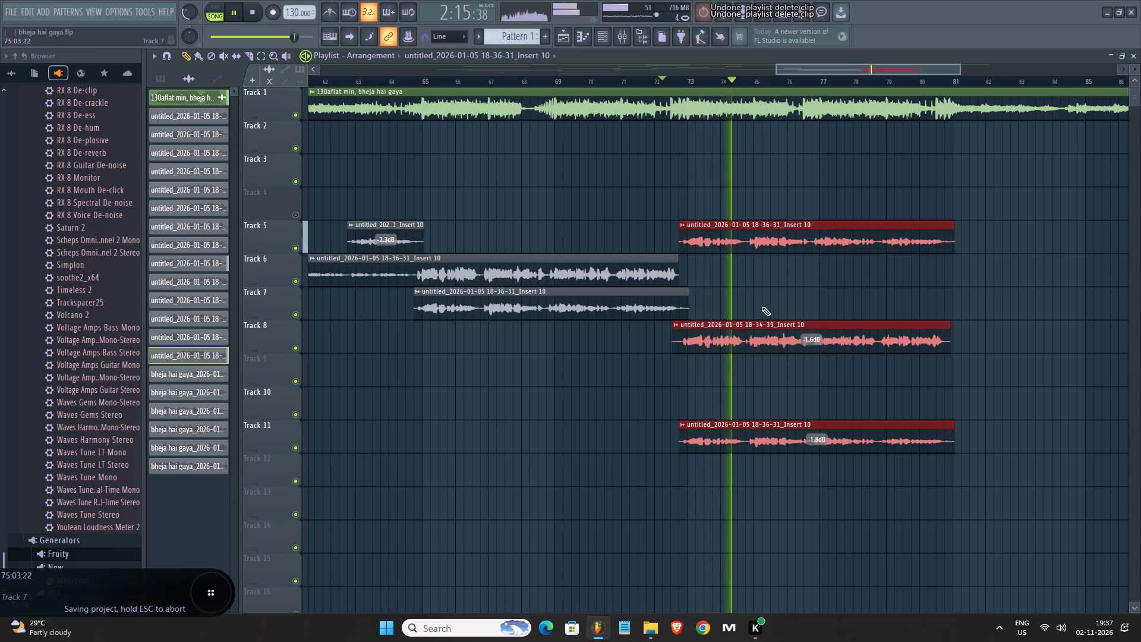
Delete the copied Track 11 and Track 5 clips near bar 73, keeping the Track 8 copy.
{"action": "right_click", "coordinate": [756, 429]}
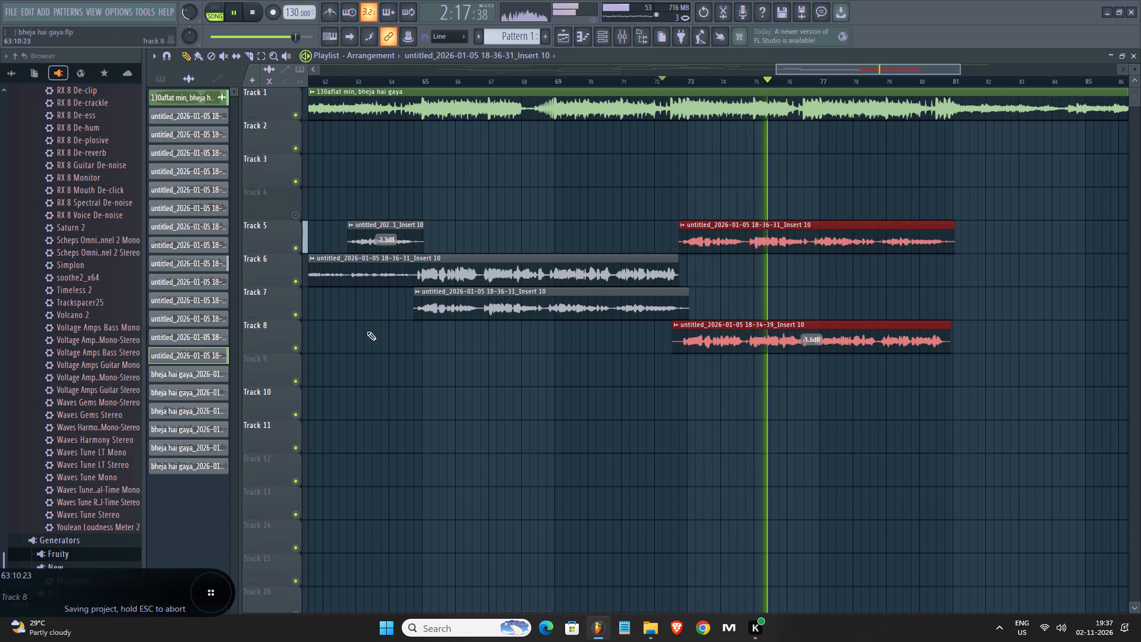
{"action": "left_click", "coordinate": [297, 348]}
{"action": "left_click", "coordinate": [297, 348]}
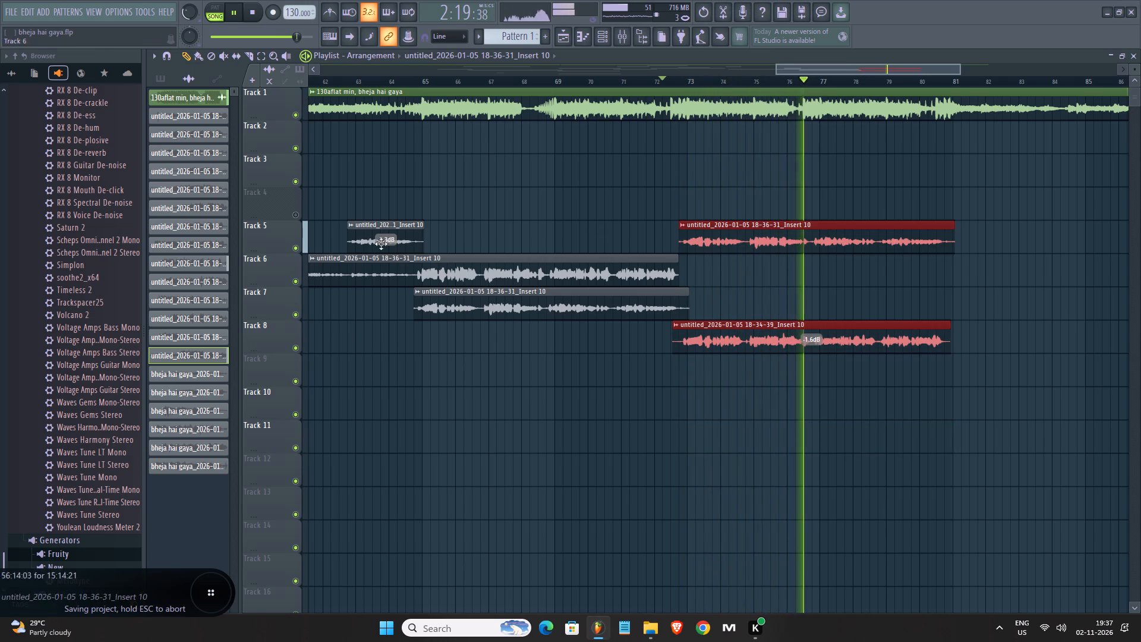
{"action": "right_click", "coordinate": [714, 243]}
Replay from about bar 72 and set the gain of the copied Track 8 clip to -4.4 dB.
{"action": "key", "text": "space"}
{"action": "key", "text": "space"}
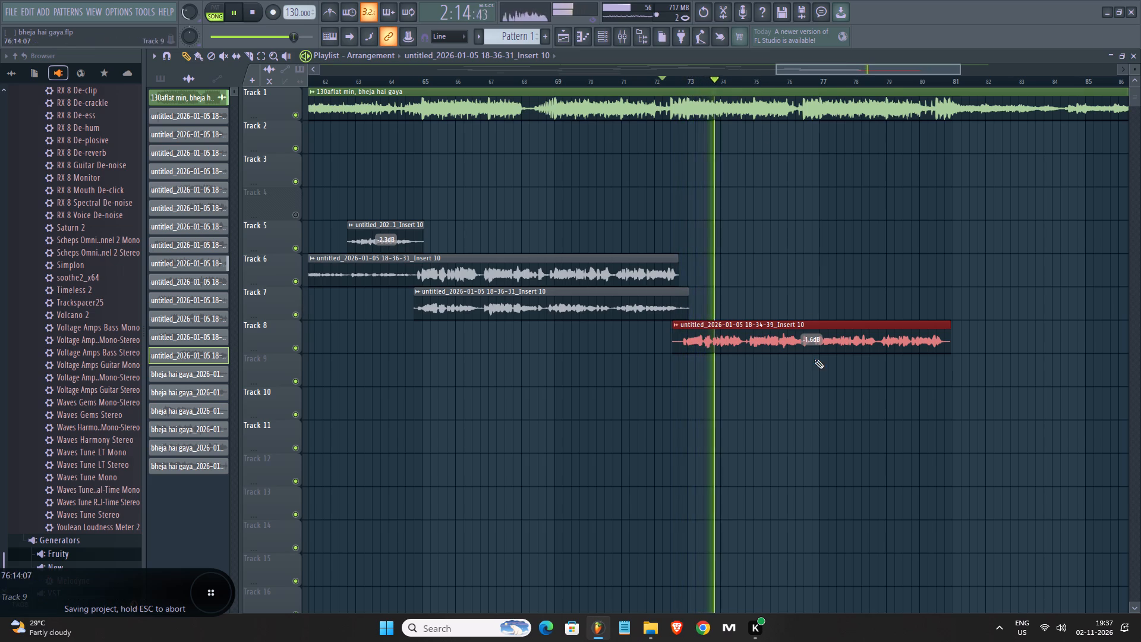
{"action": "left_click_drag", "start_coordinate": [809, 353], "coordinate": [803, 386]}
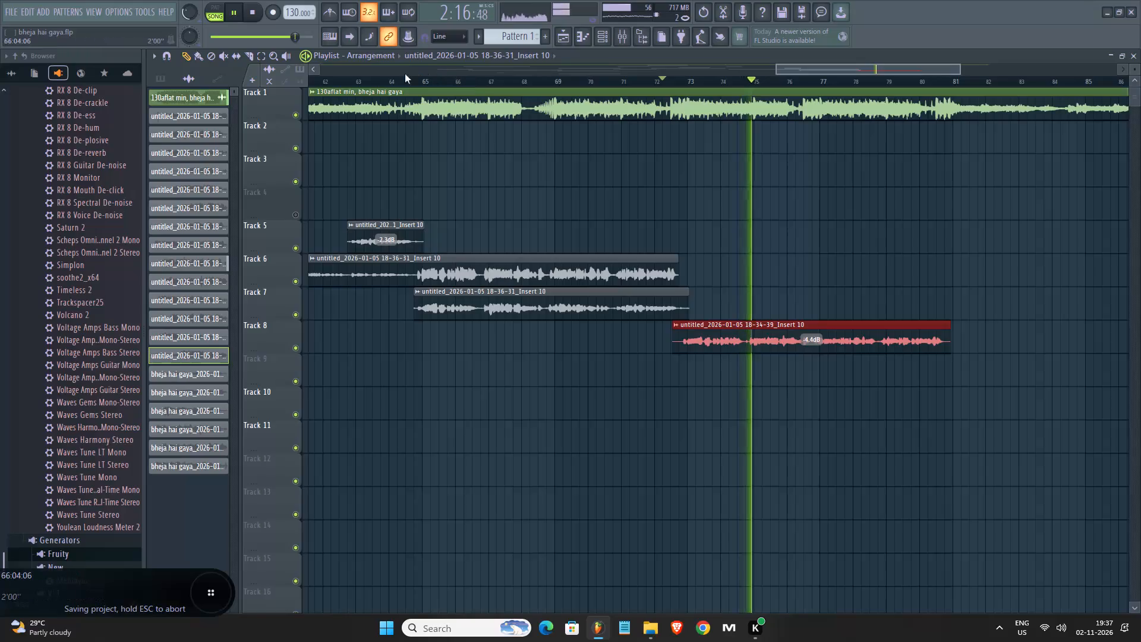
Replay from about bar 64 and save the project.
{"action": "left_click", "coordinate": [387, 84]}
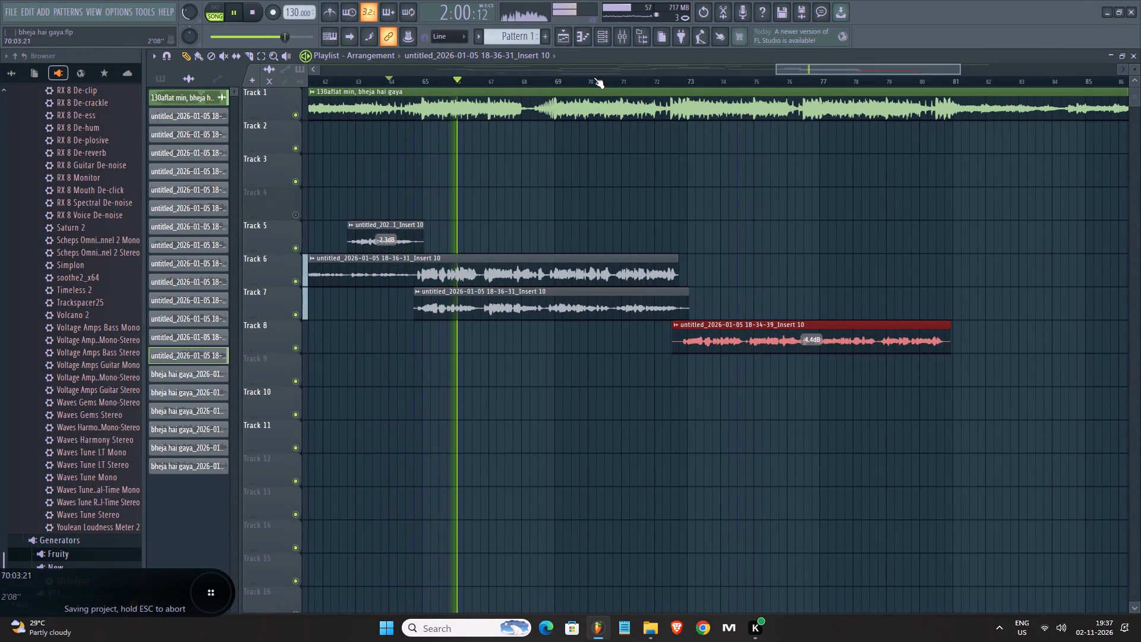
{"action": "scroll", "coordinate": [594, 77], "scroll_direction": "down", "scroll_amount": 1}
{"action": "scroll", "coordinate": [594, 77], "scroll_direction": "up", "scroll_amount": 1}
{"action": "scroll", "coordinate": [594, 77], "scroll_direction": "down", "scroll_amount": 3}
{"action": "key", "text": "ctrl+s"}
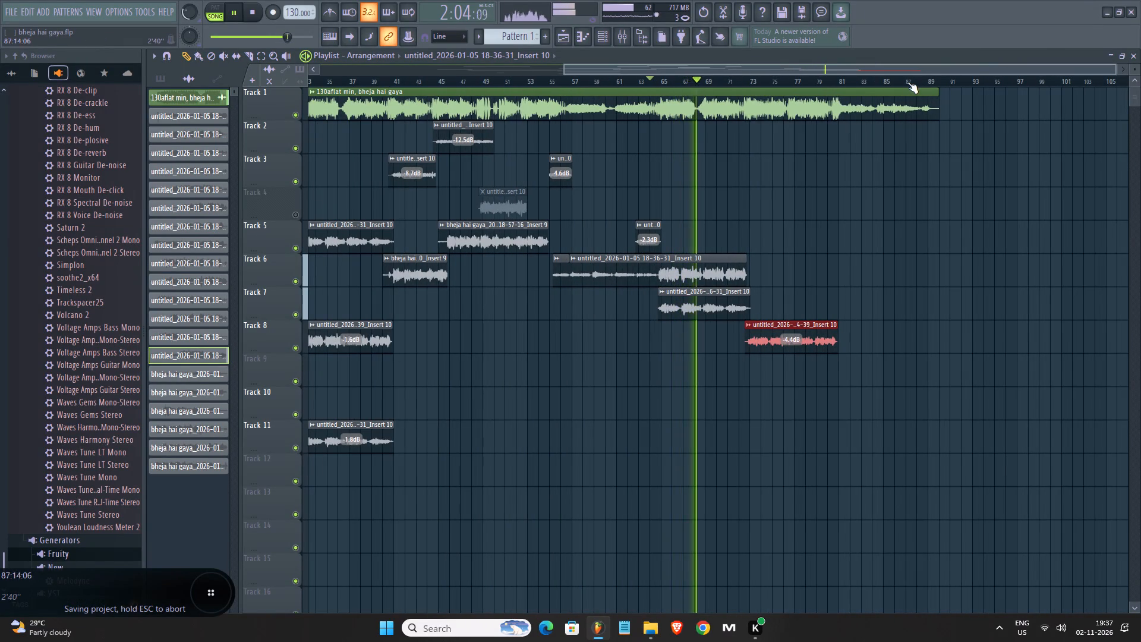
Listen through the transition into the Track 8 copy at bar 73 while looking over the whole arrangement.
{"action": "scroll", "coordinate": [843, 75], "scroll_direction": "down", "scroll_amount": 3}
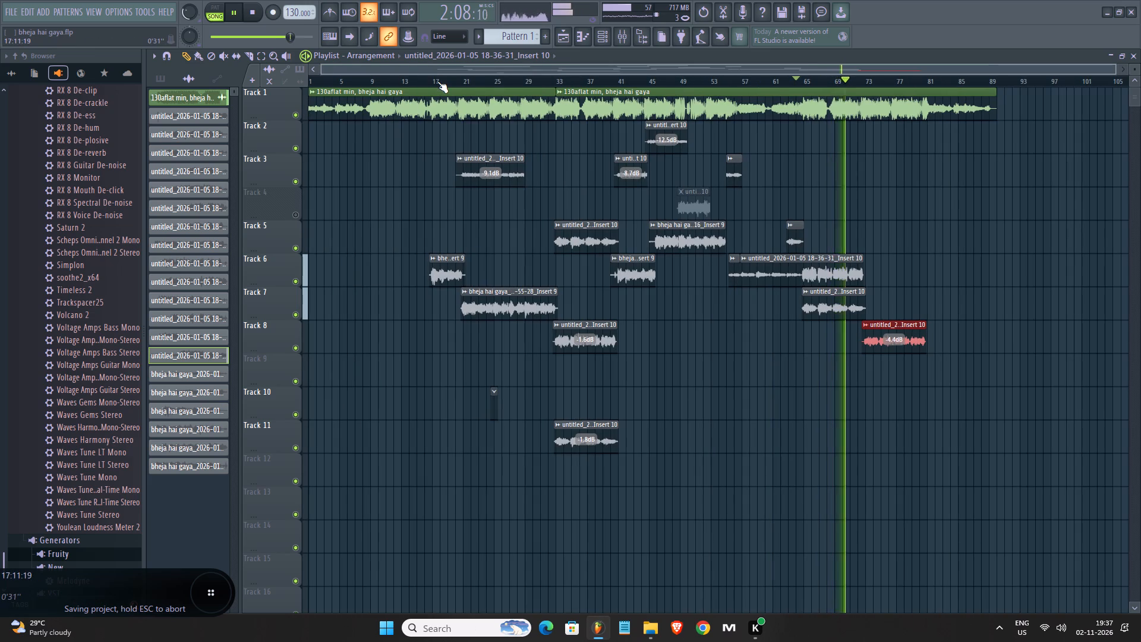
{"action": "scroll", "coordinate": [885, 78], "scroll_direction": "up", "scroll_amount": 4}
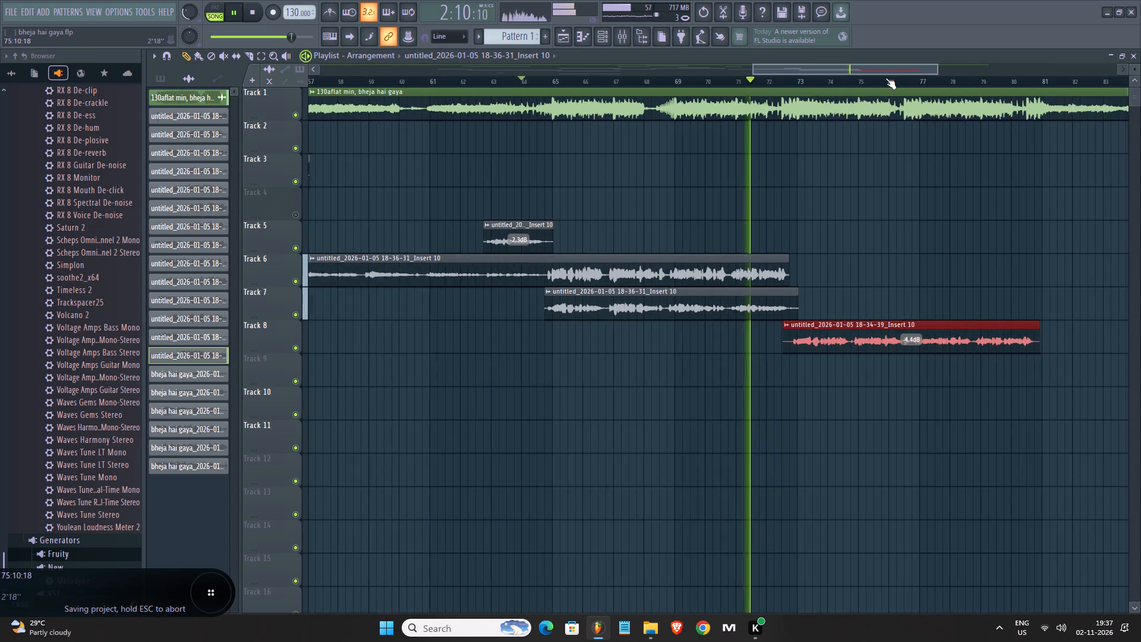
{"action": "scroll", "coordinate": [855, 83], "scroll_direction": "down", "scroll_amount": 5}
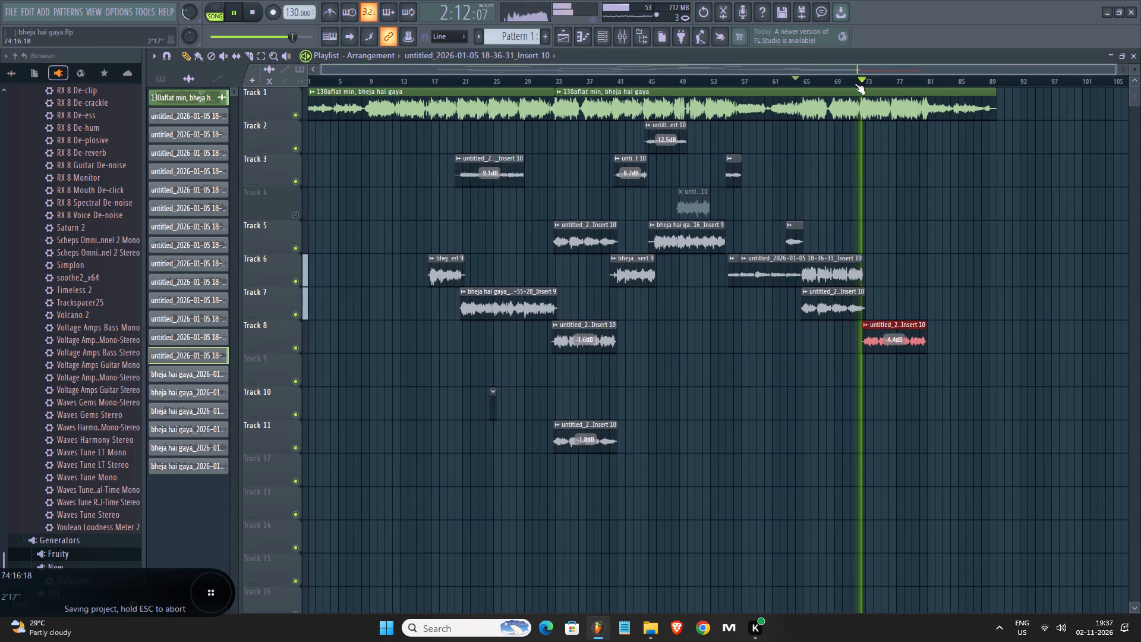
{"action": "left_click_drag", "start_coordinate": [843, 70], "coordinate": [990, 80]}
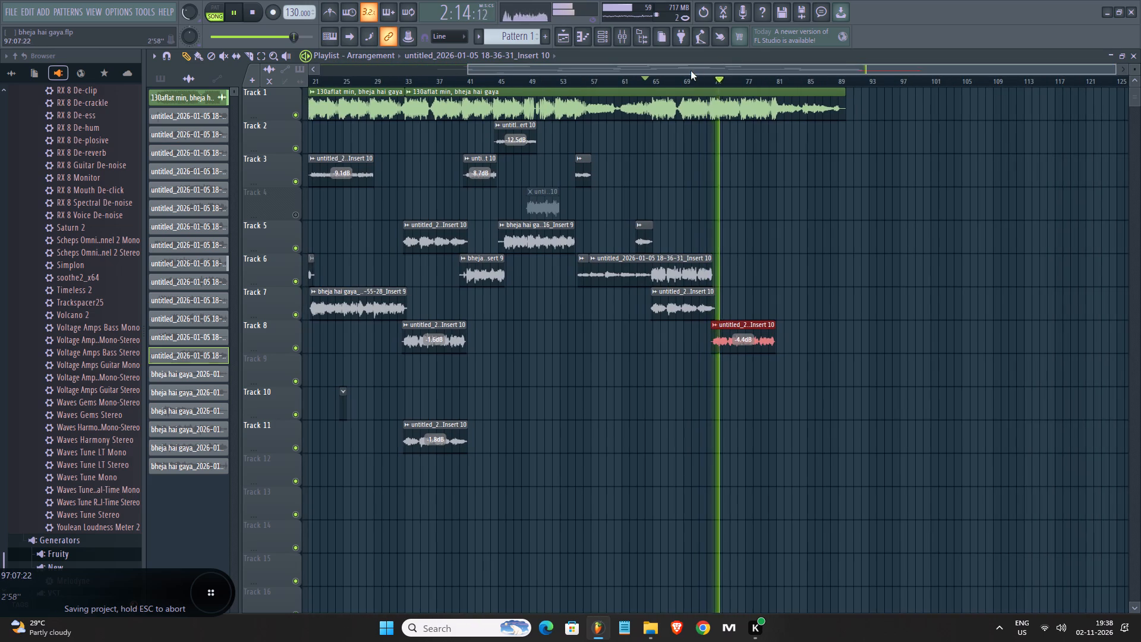
{"action": "left_click_drag", "start_coordinate": [691, 71], "coordinate": [757, 74]}
{"action": "scroll", "coordinate": [696, 78], "scroll_direction": "up", "scroll_amount": 4}
{"action": "left_click_drag", "start_coordinate": [772, 69], "coordinate": [824, 70]}
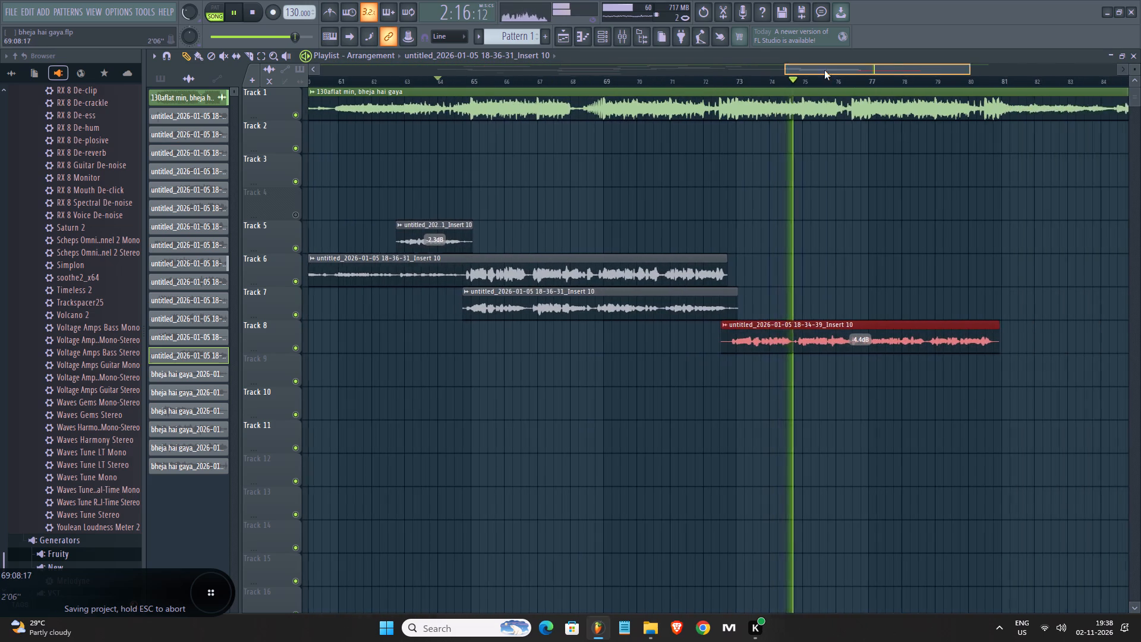
{"action": "left_click_drag", "start_coordinate": [824, 70], "coordinate": [834, 75]}
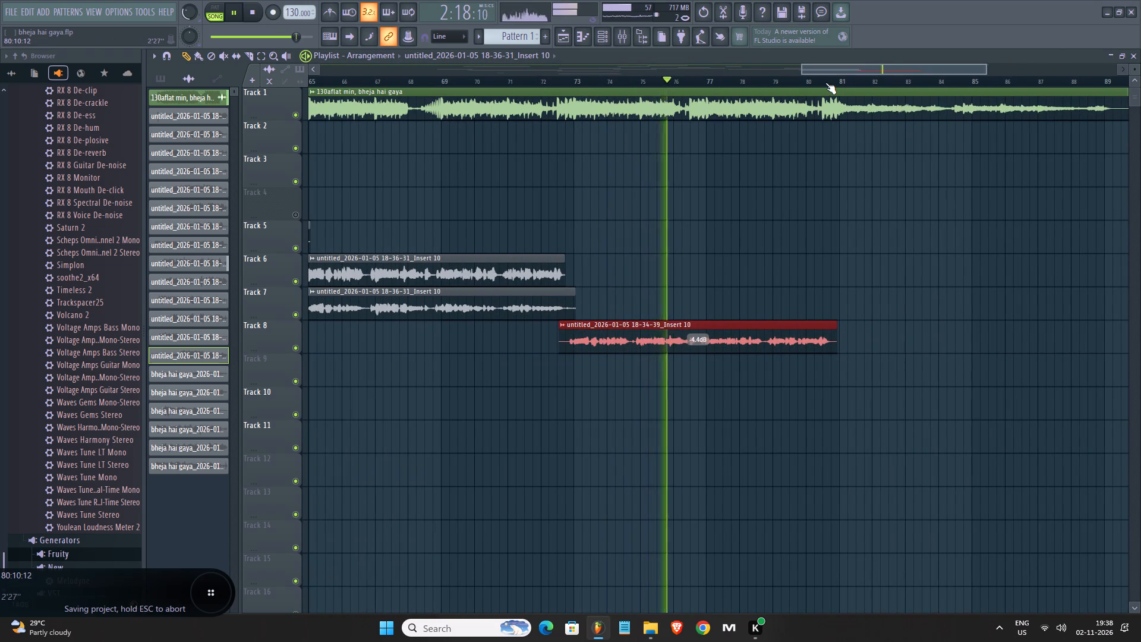
{"action": "scroll", "coordinate": [825, 83], "scroll_direction": "down", "scroll_amount": 7}
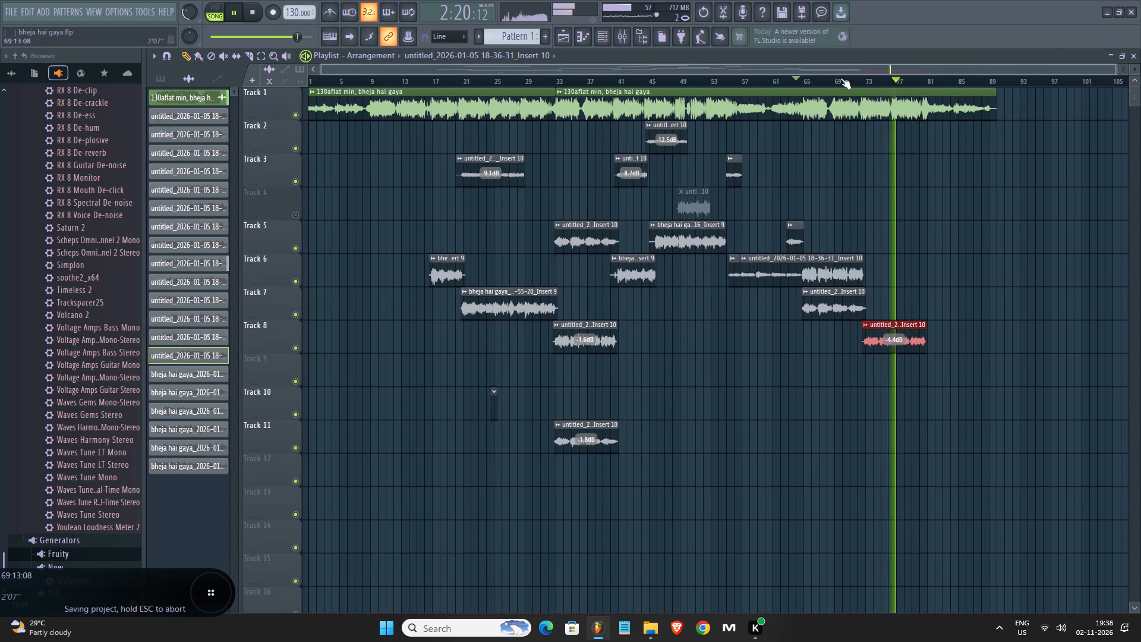
{"action": "scroll", "coordinate": [892, 78], "scroll_direction": "up", "scroll_amount": 3}
{"action": "scroll", "coordinate": [892, 78], "scroll_direction": "down", "scroll_amount": 2}
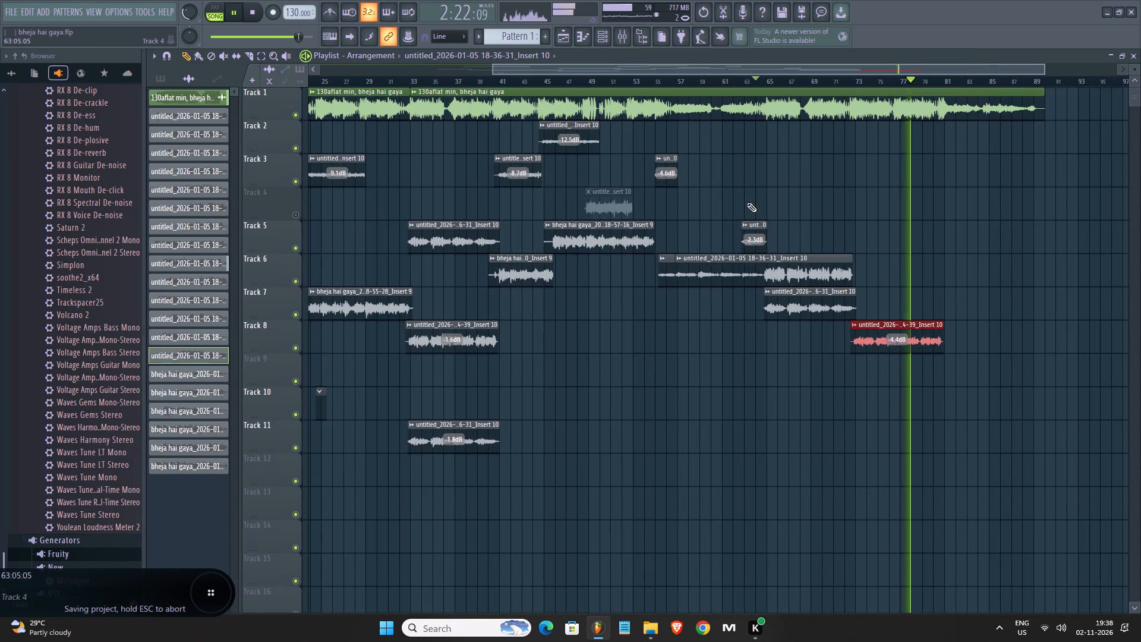
Slice the Track 6 vocal clip at about bar 65, just before its louder section begins.
{"action": "left_click_drag", "start_coordinate": [749, 199], "coordinate": [730, 274], "text": "ctrl"}
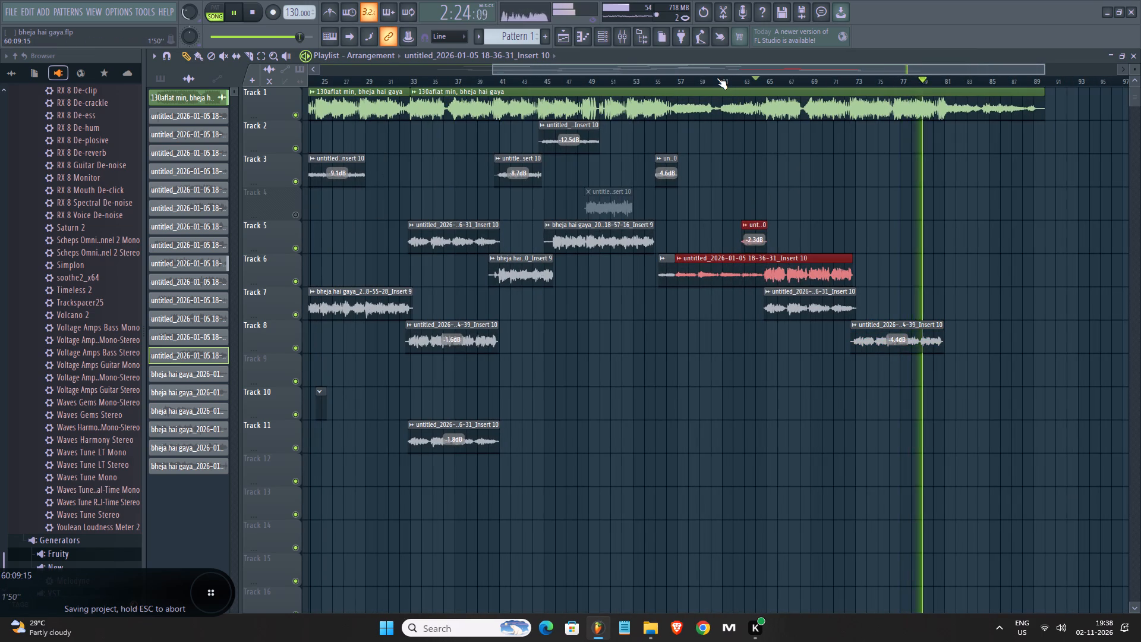
{"action": "scroll", "coordinate": [717, 78], "scroll_direction": "up", "scroll_amount": 5}
{"action": "scroll", "coordinate": [717, 78], "scroll_direction": "down", "scroll_amount": 2}
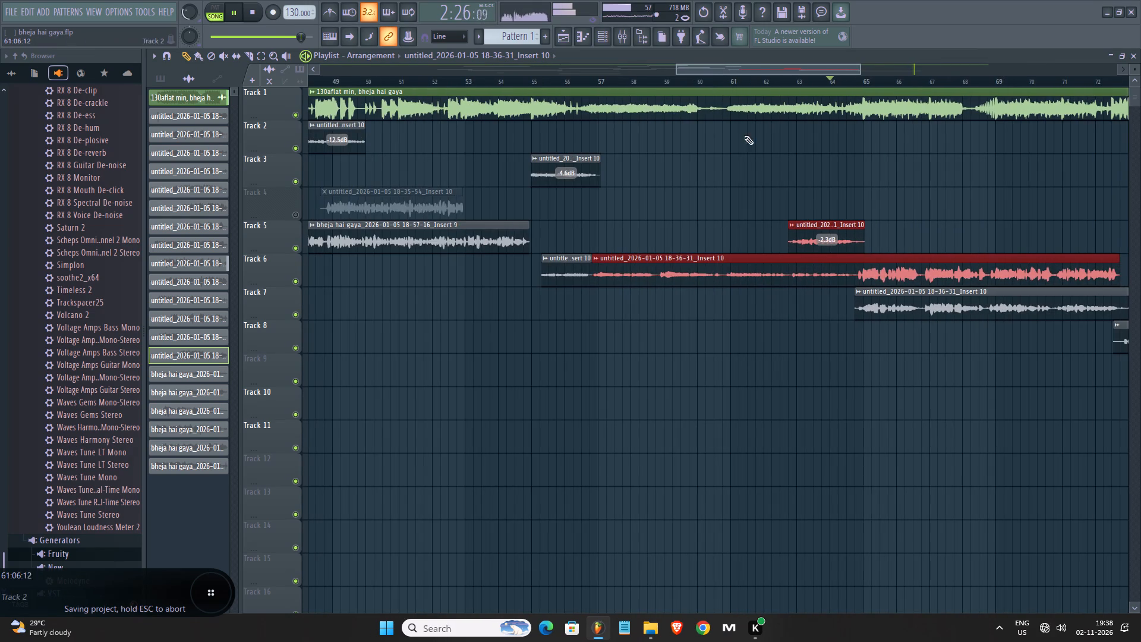
{"action": "key", "text": "c"}
{"action": "left_click_drag", "start_coordinate": [854, 262], "coordinate": [850, 289]}
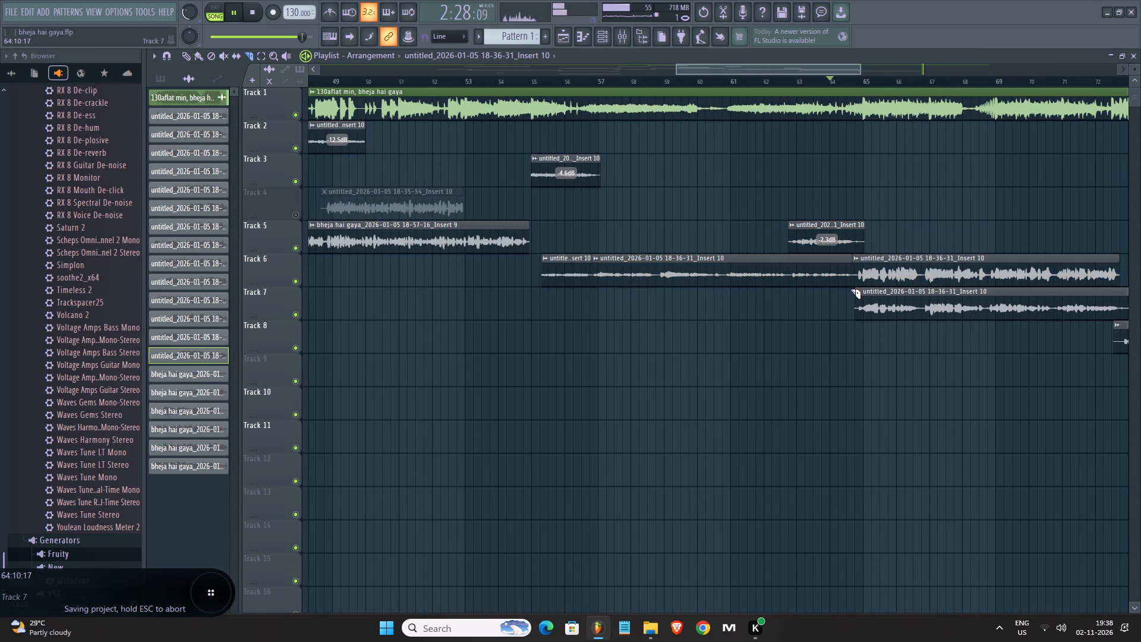
Select the Track 5 clip and the quiet Track 6 clip before the cut, and trim their ends together so Track 5 ends at bar 65.
{"action": "left_click_drag", "start_coordinate": [814, 192], "coordinate": [773, 278], "text": "ctrl"}
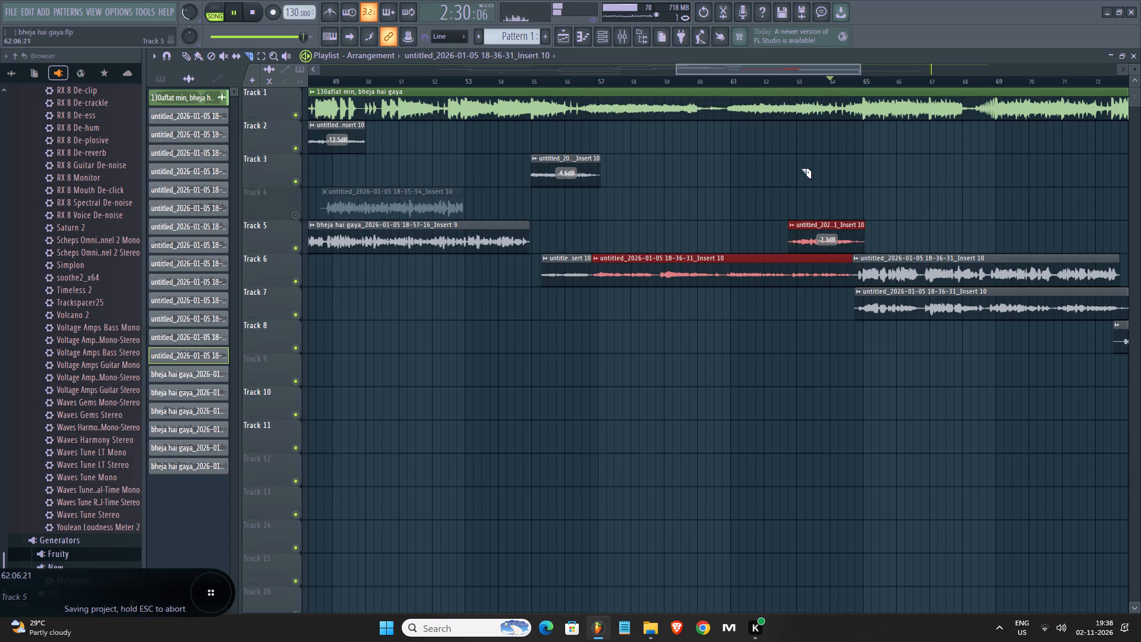
{"action": "scroll", "coordinate": [827, 83], "scroll_direction": "up", "scroll_amount": 3}
{"action": "scroll", "coordinate": [827, 83], "scroll_direction": "down", "scroll_amount": 1}
{"action": "scroll", "coordinate": [827, 83], "scroll_direction": "up", "scroll_amount": 1}
{"action": "scroll", "coordinate": [827, 83], "scroll_direction": "down", "scroll_amount": 9}
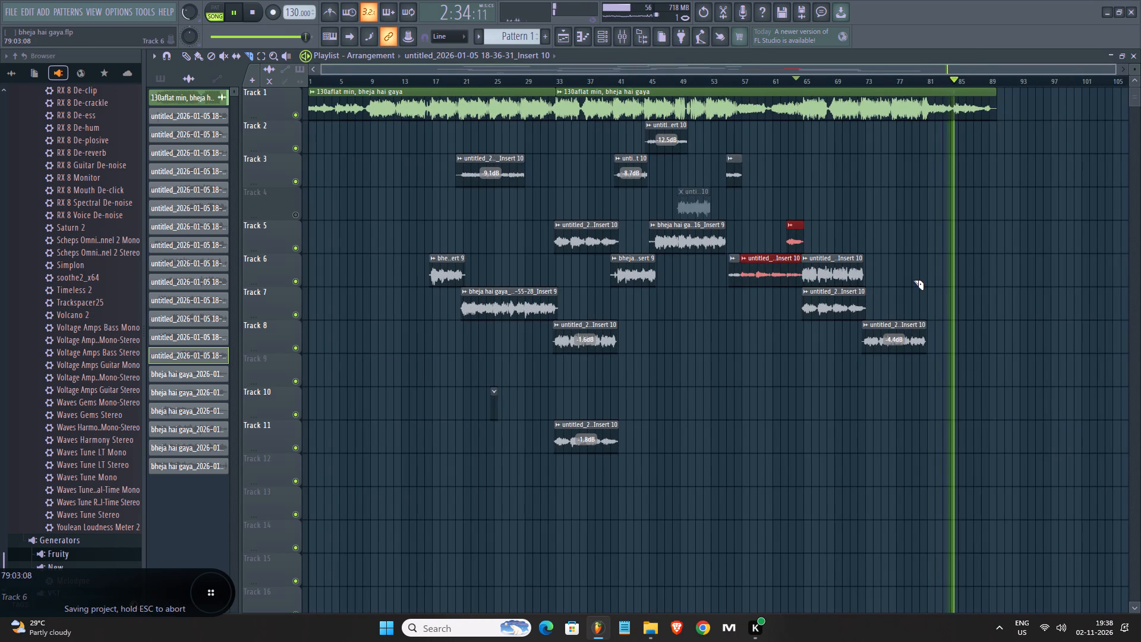
{"action": "key", "text": "p"}
{"action": "scroll", "coordinate": [767, 82], "scroll_direction": "up", "scroll_amount": 4}
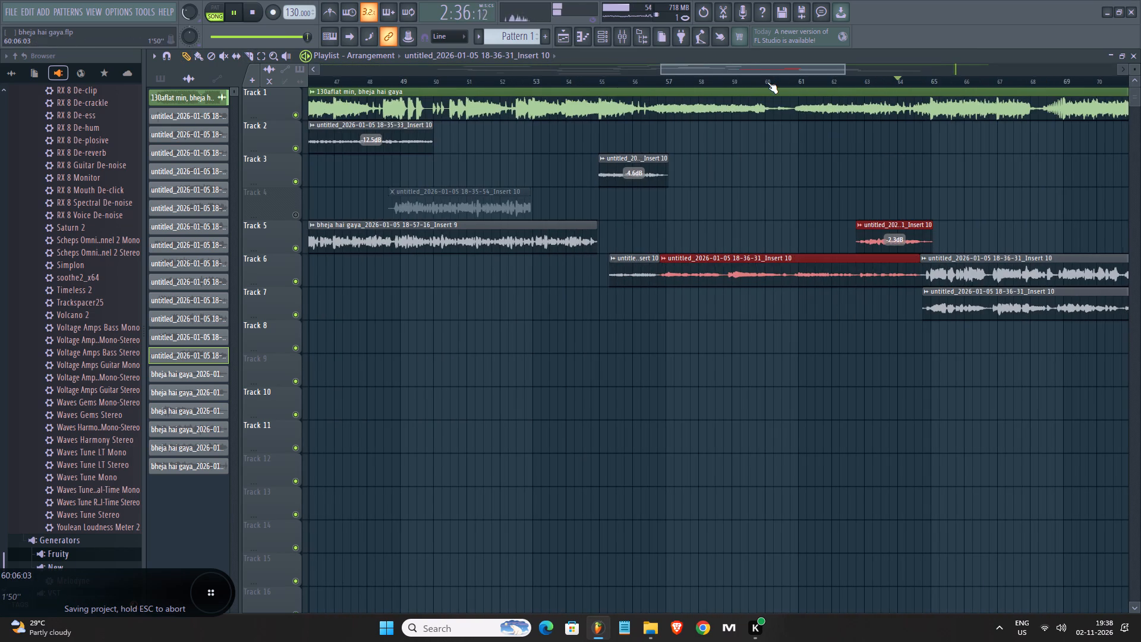
{"action": "scroll", "coordinate": [920, 80], "scroll_direction": "up", "scroll_amount": 6}
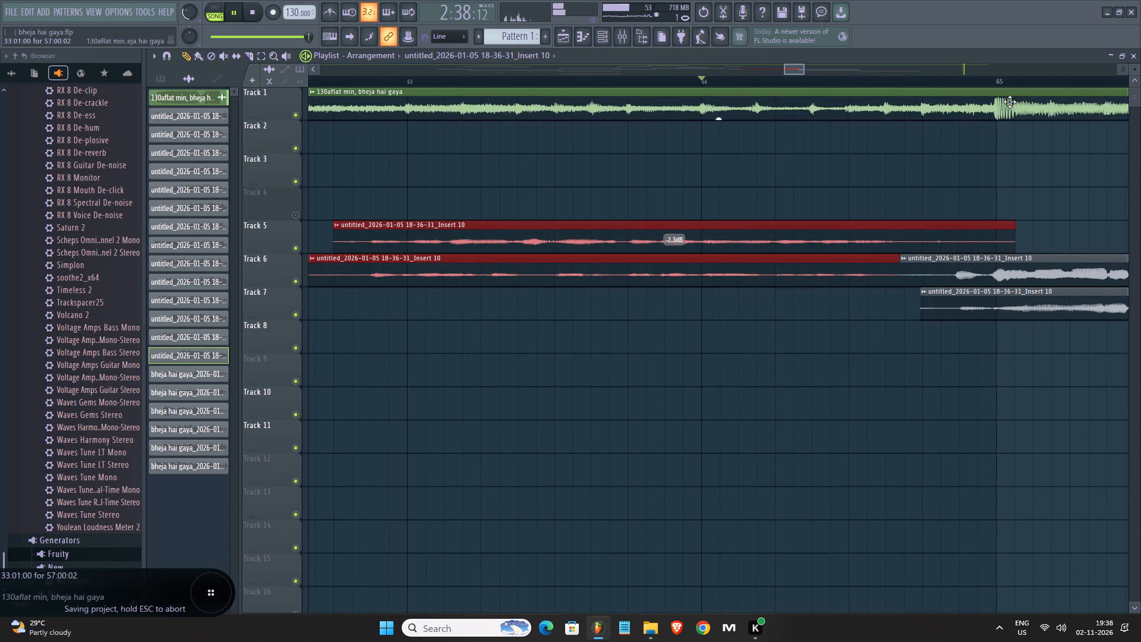
{"action": "left_click_drag", "start_coordinate": [1015, 246], "coordinate": [1004, 246]}
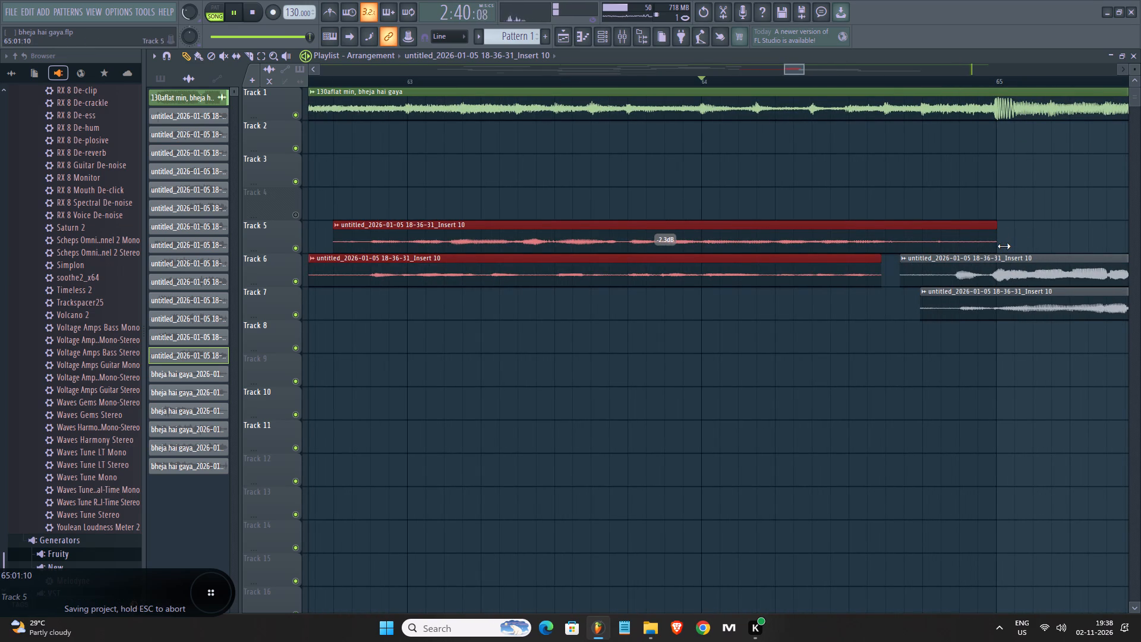
{"action": "left_click_drag", "start_coordinate": [1004, 246], "coordinate": [1003, 246]}
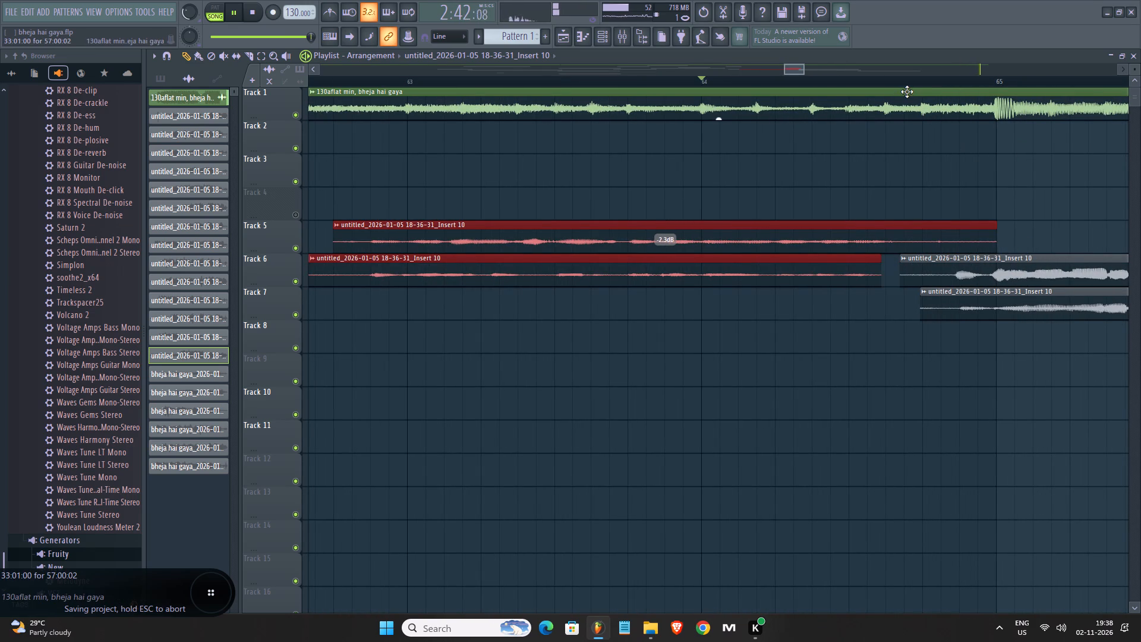
Duplicate the two trimmed Track 5 and Track 6 clips and move the copies so the Track 6 copy starts at about bar 81.
{"action": "key", "text": "ctrl+c"}
{"action": "key", "text": "ctrl+v"}
{"action": "scroll", "coordinate": [823, 82], "scroll_direction": "down", "scroll_amount": 7}
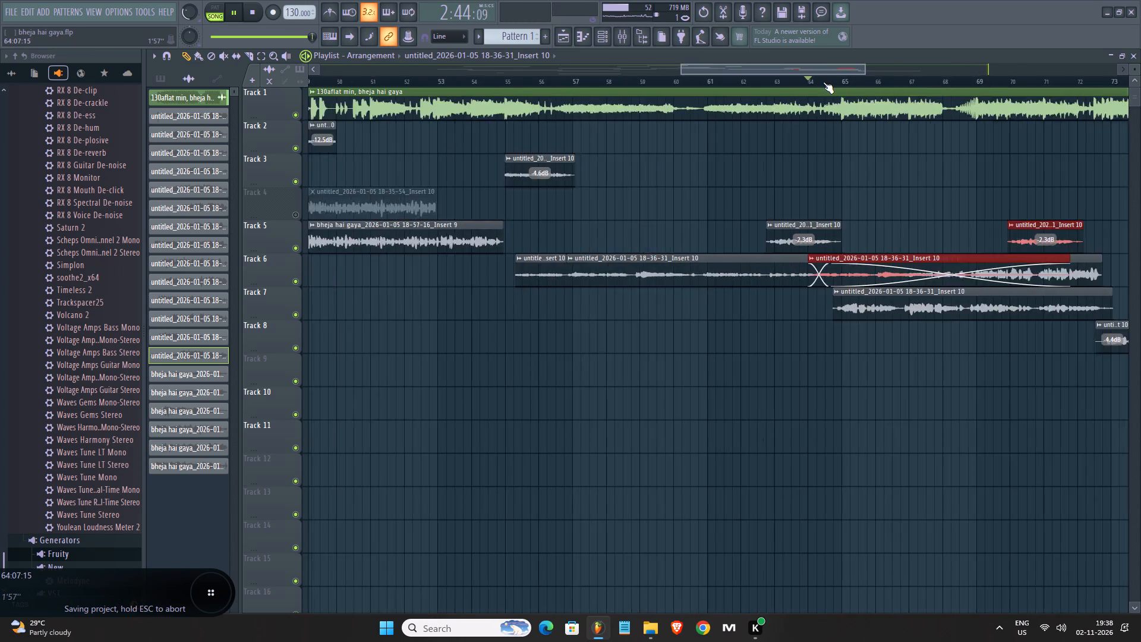
{"action": "scroll", "coordinate": [823, 82], "scroll_direction": "down", "scroll_amount": 6}
{"action": "scroll", "coordinate": [823, 82], "scroll_direction": "up", "scroll_amount": 1}
{"action": "key", "text": "space"}
{"action": "left_click_drag", "start_coordinate": [828, 261], "coordinate": [1006, 265]}
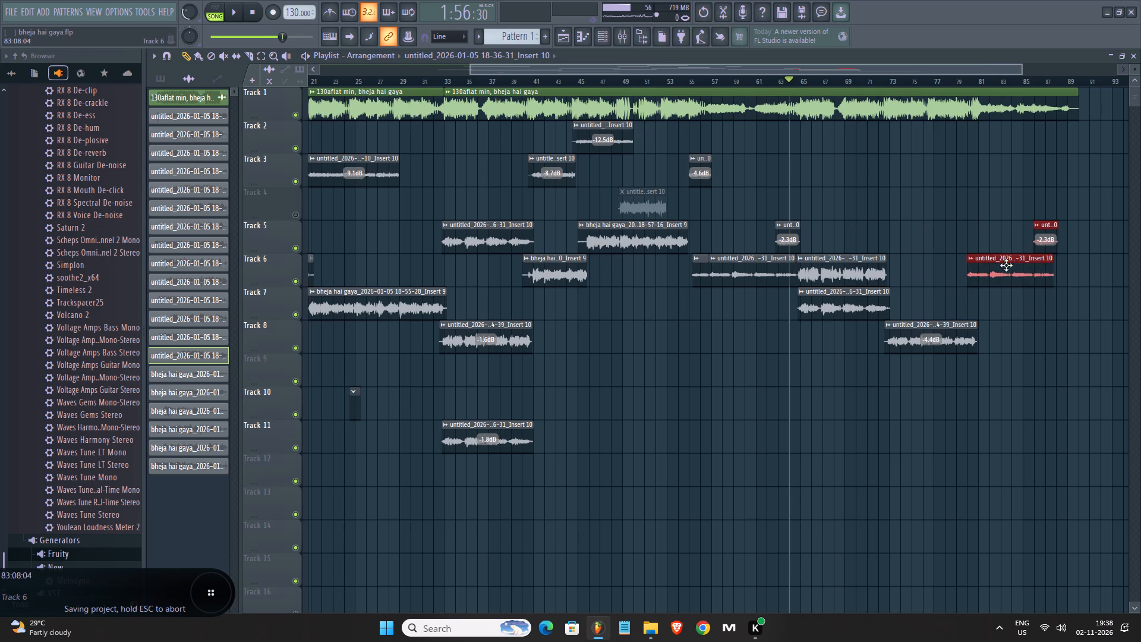
{"action": "left_click_drag", "start_coordinate": [1006, 265], "coordinate": [1017, 266]}
Shift the copied Track 5 and Track 6 clips slightly earlier so the Track 5 copy ends around bar 89.
{"action": "scroll", "coordinate": [985, 86], "scroll_direction": "up", "scroll_amount": 5}
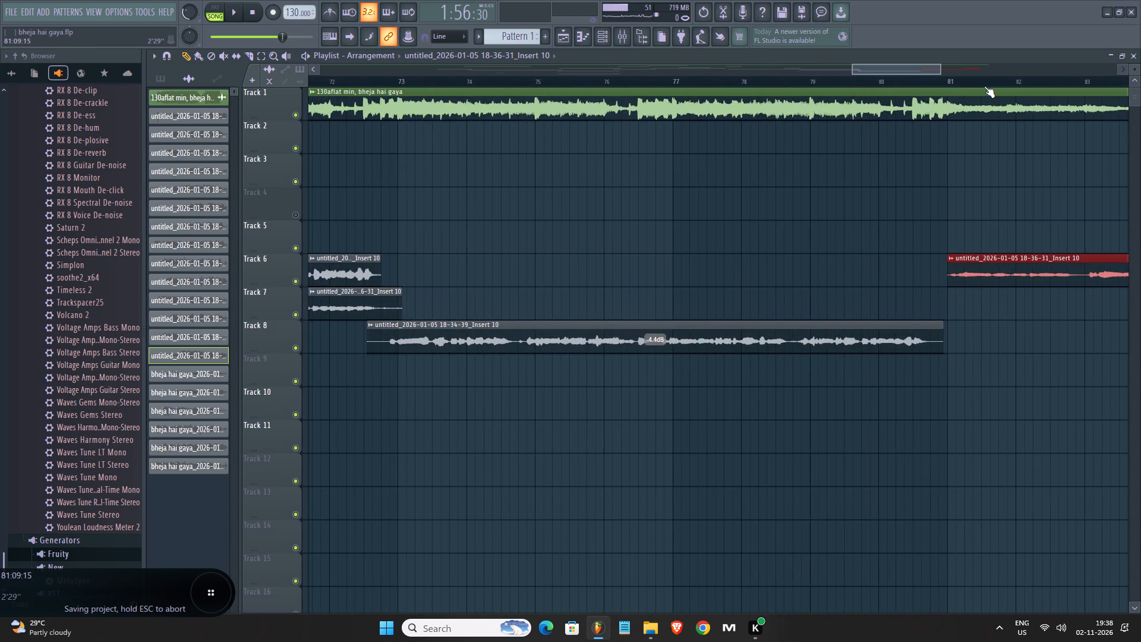
{"action": "scroll", "coordinate": [984, 86], "scroll_direction": "down", "scroll_amount": 2}
{"action": "left_click_drag", "start_coordinate": [874, 64], "coordinate": [928, 77]}
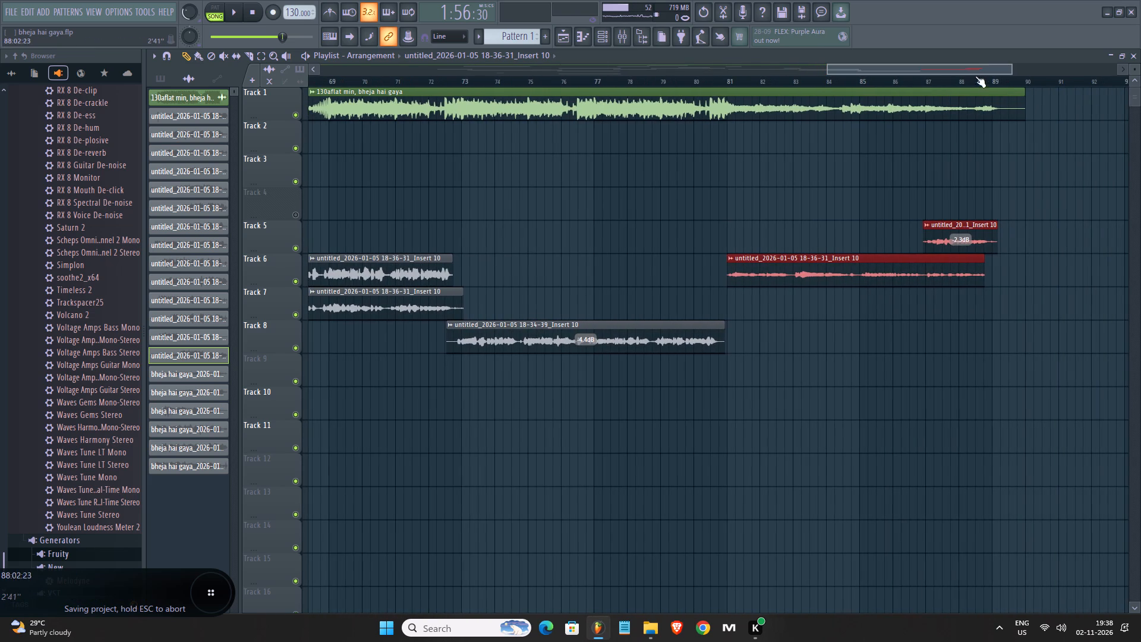
{"action": "scroll", "coordinate": [989, 82], "scroll_direction": "up", "scroll_amount": 6}
{"action": "left_click_drag", "start_coordinate": [950, 233], "coordinate": [904, 233]}
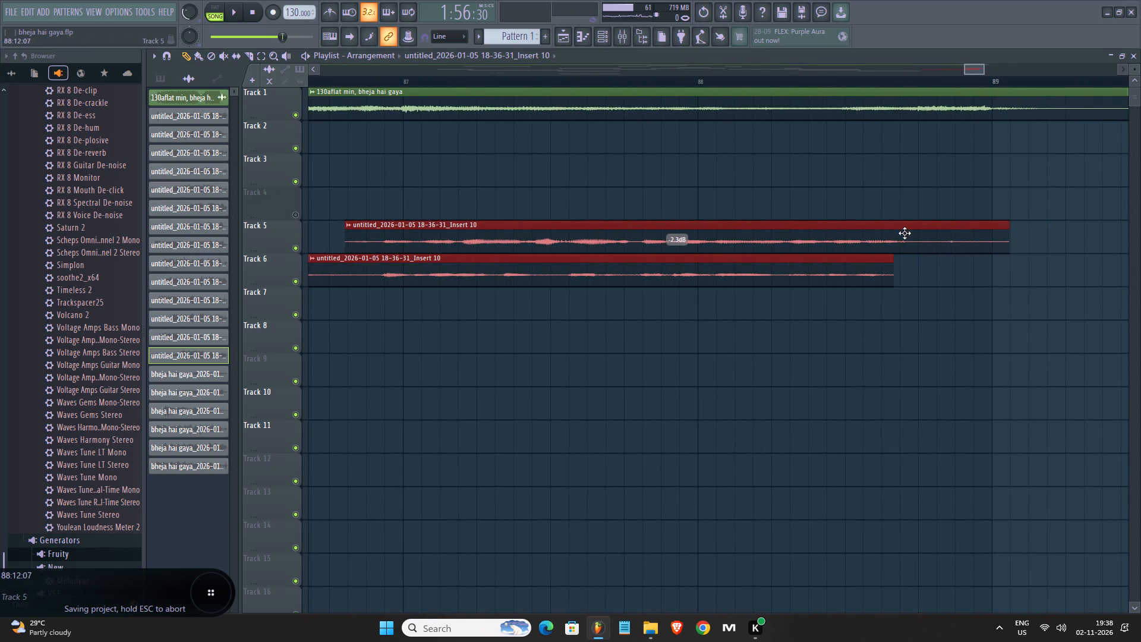
{"action": "left_click_drag", "start_coordinate": [904, 233], "coordinate": [895, 233]}
Start playback and fine-tune the copied clips' position so the Track 5 copy ends exactly on bar 89.
{"action": "key", "text": "space"}
{"action": "scroll", "coordinate": [879, 83], "scroll_direction": "down", "scroll_amount": 6}
{"action": "scroll", "coordinate": [879, 83], "scroll_direction": "up", "scroll_amount": 3}
{"action": "scroll", "coordinate": [879, 83], "scroll_direction": "down", "scroll_amount": 1}
{"action": "scroll", "coordinate": [879, 83], "scroll_direction": "up", "scroll_amount": 2}
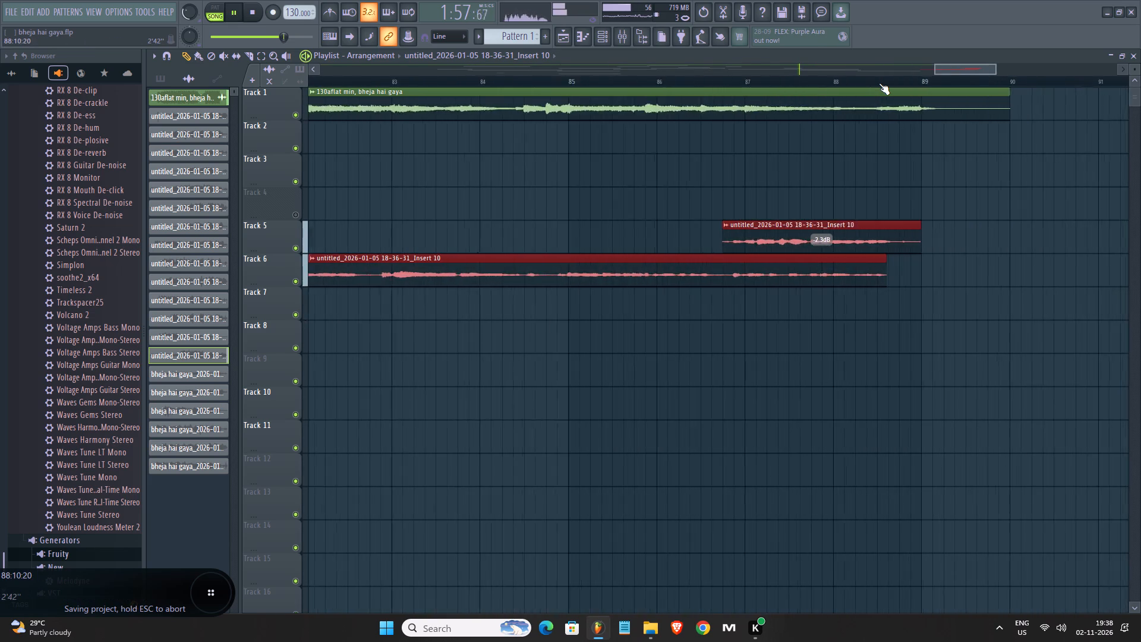
{"action": "scroll", "coordinate": [879, 83], "scroll_direction": "up", "scroll_amount": 4}
{"action": "scroll", "coordinate": [1006, 68], "scroll_direction": "down", "scroll_amount": 2}
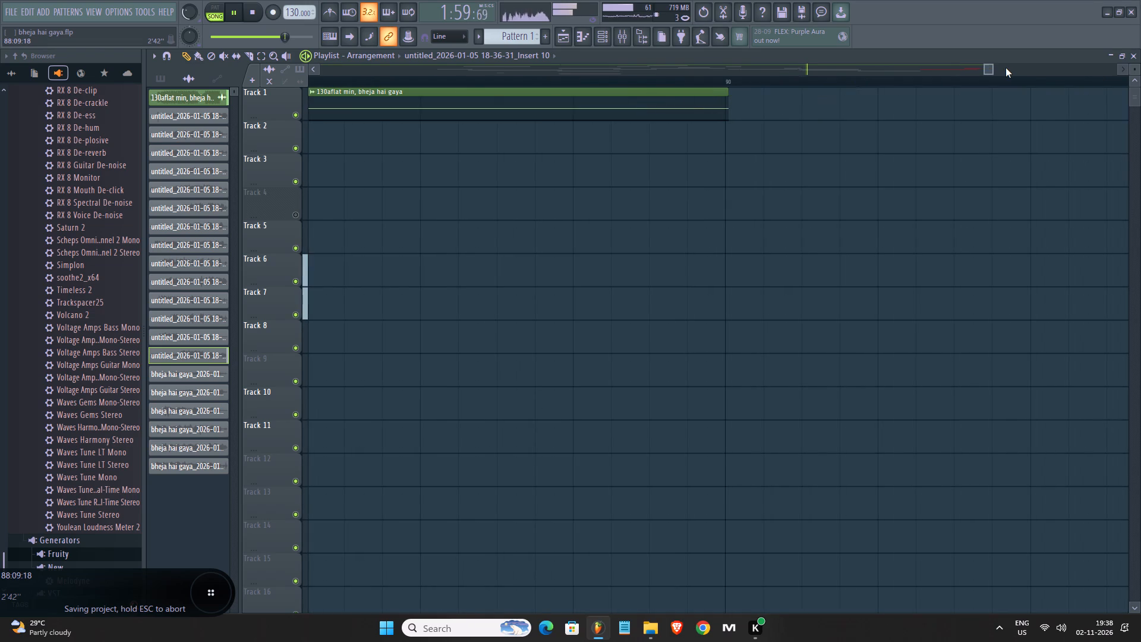
{"action": "scroll", "coordinate": [909, 67], "scroll_direction": "up", "scroll_amount": 1}
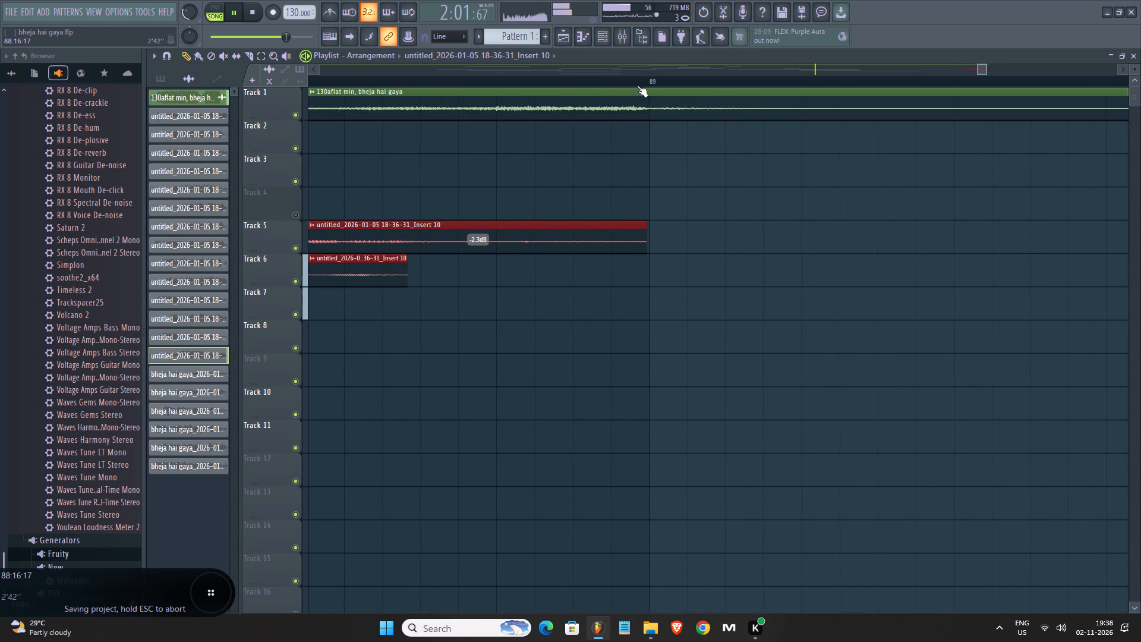
{"action": "scroll", "coordinate": [636, 82], "scroll_direction": "up", "scroll_amount": 3}
{"action": "left_click_drag", "start_coordinate": [598, 234], "coordinate": [607, 235]}
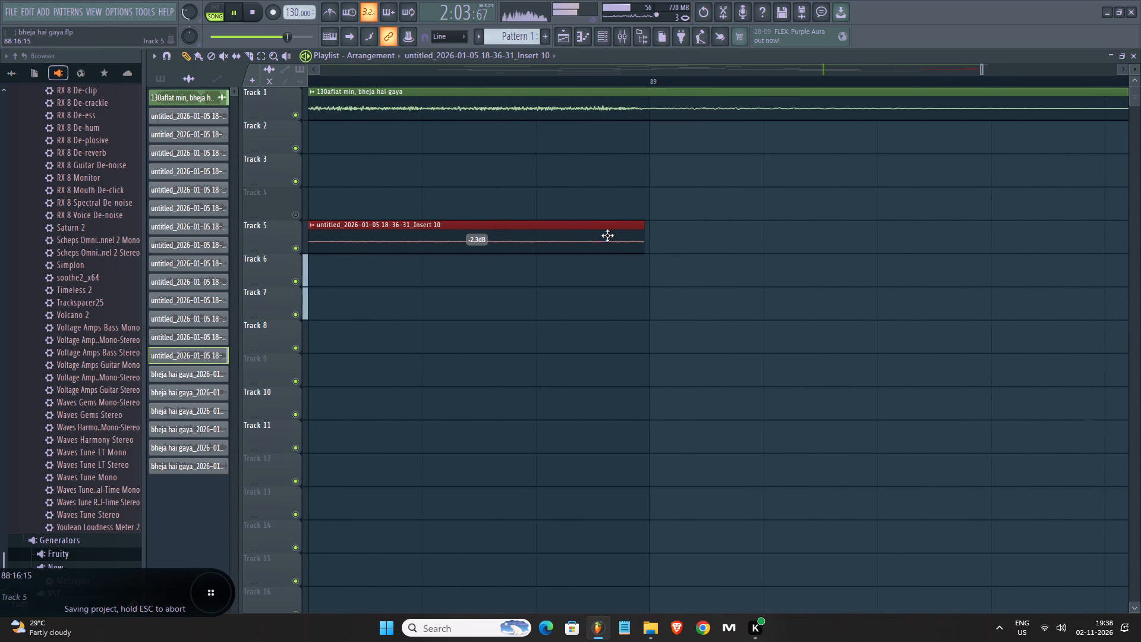
{"action": "left_click_drag", "start_coordinate": [607, 235], "coordinate": [611, 235]}
{"action": "scroll", "coordinate": [638, 81], "scroll_direction": "up", "scroll_amount": 4}
{"action": "left_click", "coordinate": [612, 243]}
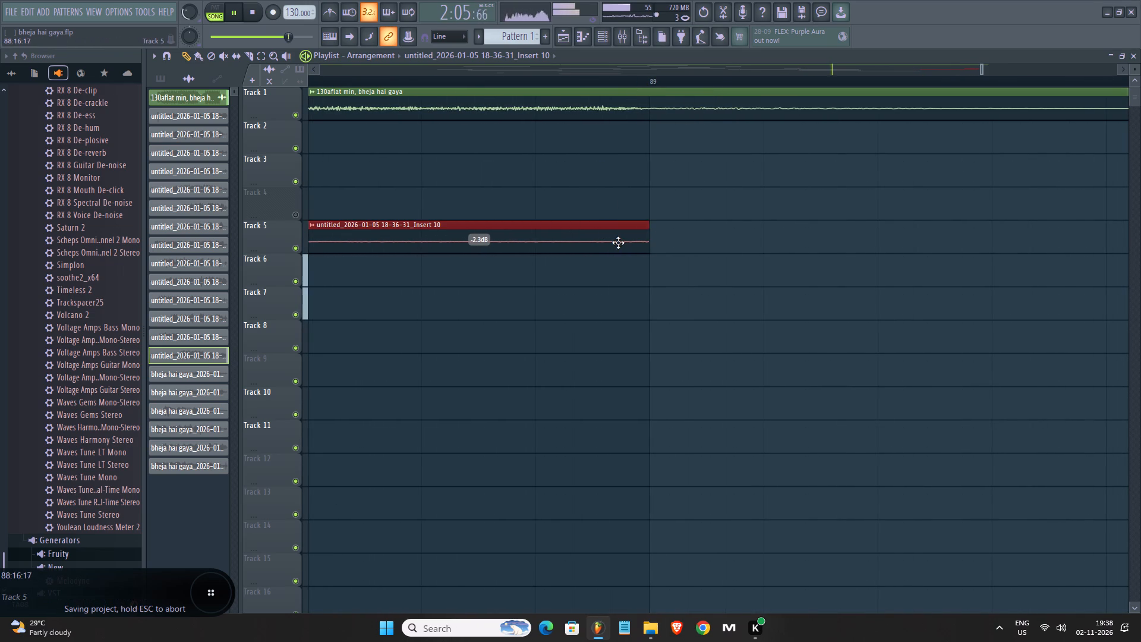
{"action": "scroll", "coordinate": [624, 79], "scroll_direction": "down", "scroll_amount": 1}
{"action": "scroll", "coordinate": [624, 79], "scroll_direction": "up", "scroll_amount": 1}
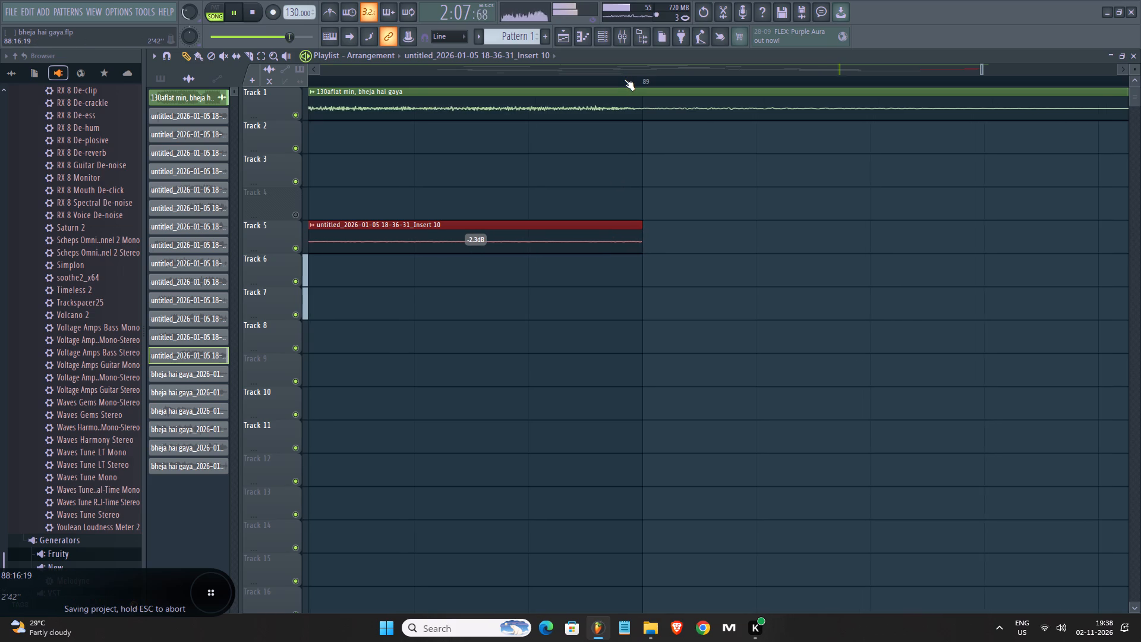
Replay from about bar 79 into the copied clips and save the project.
{"action": "scroll", "coordinate": [624, 79], "scroll_direction": "down", "scroll_amount": 14}
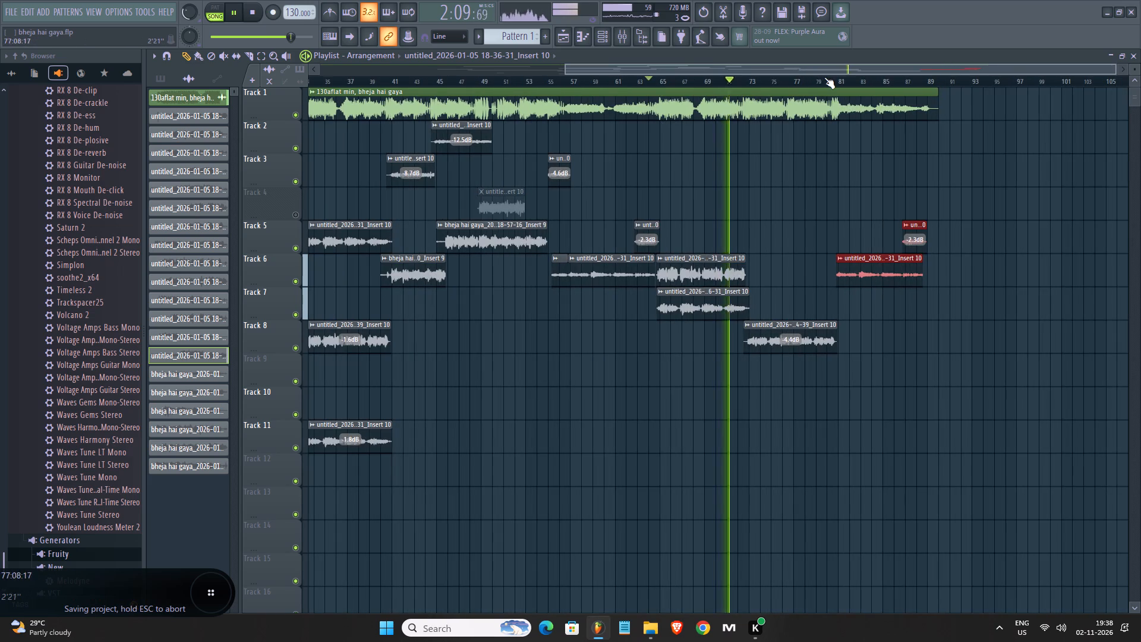
{"action": "left_click", "coordinate": [824, 77]}
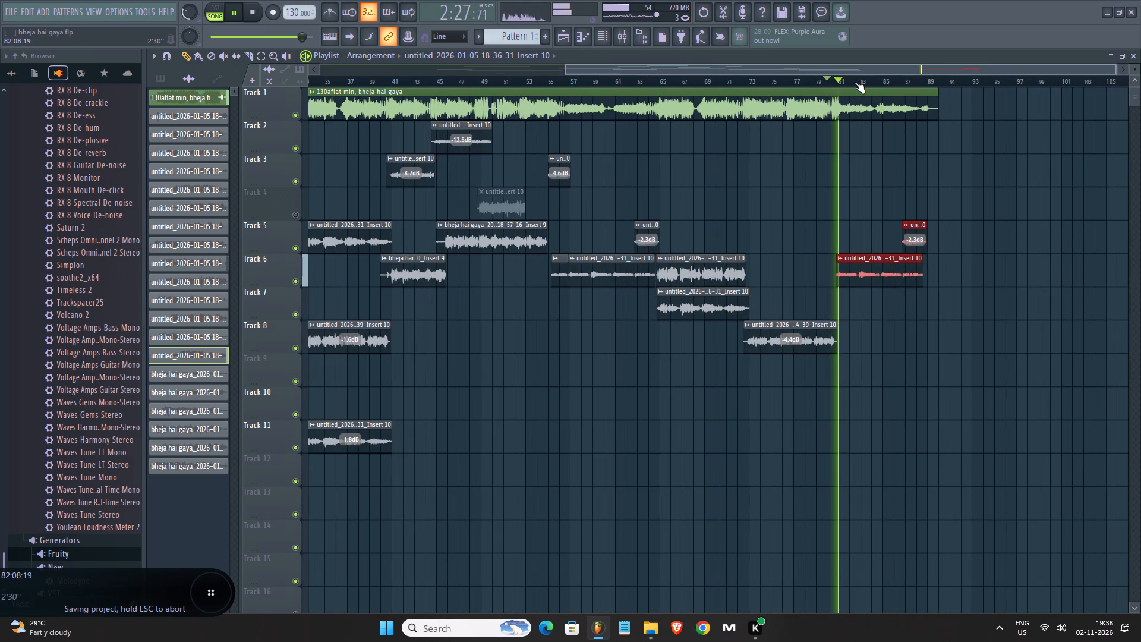
{"action": "key", "text": "ctrl+s"}
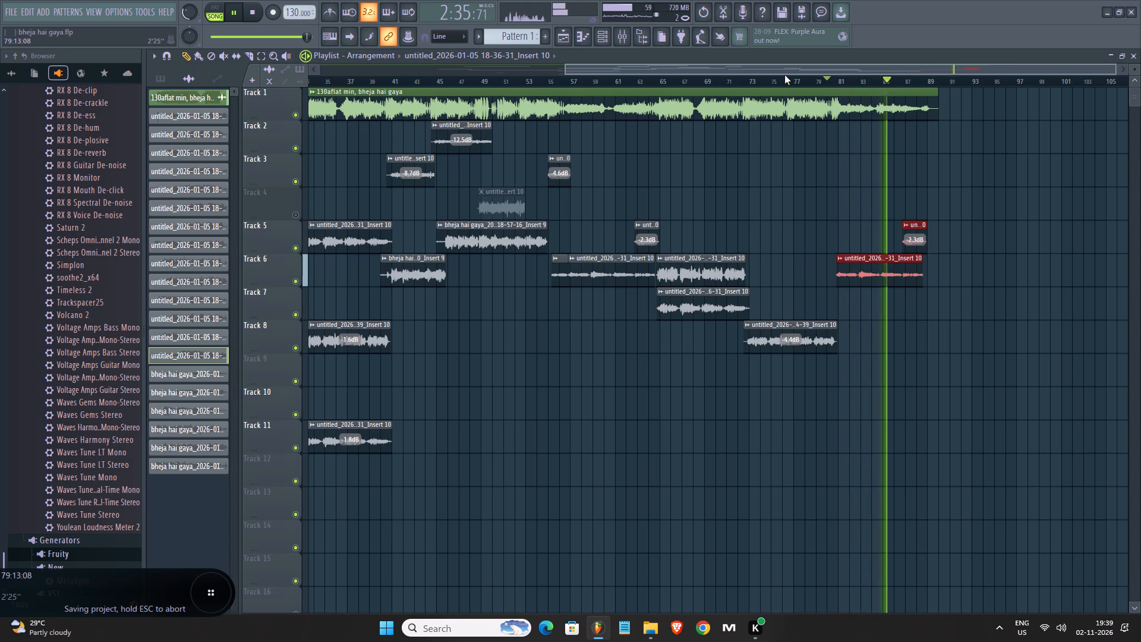
Delete the copied Track 5 clip near bar 87.
{"action": "right_click_drag", "start_coordinate": [915, 209], "coordinate": [915, 227]}
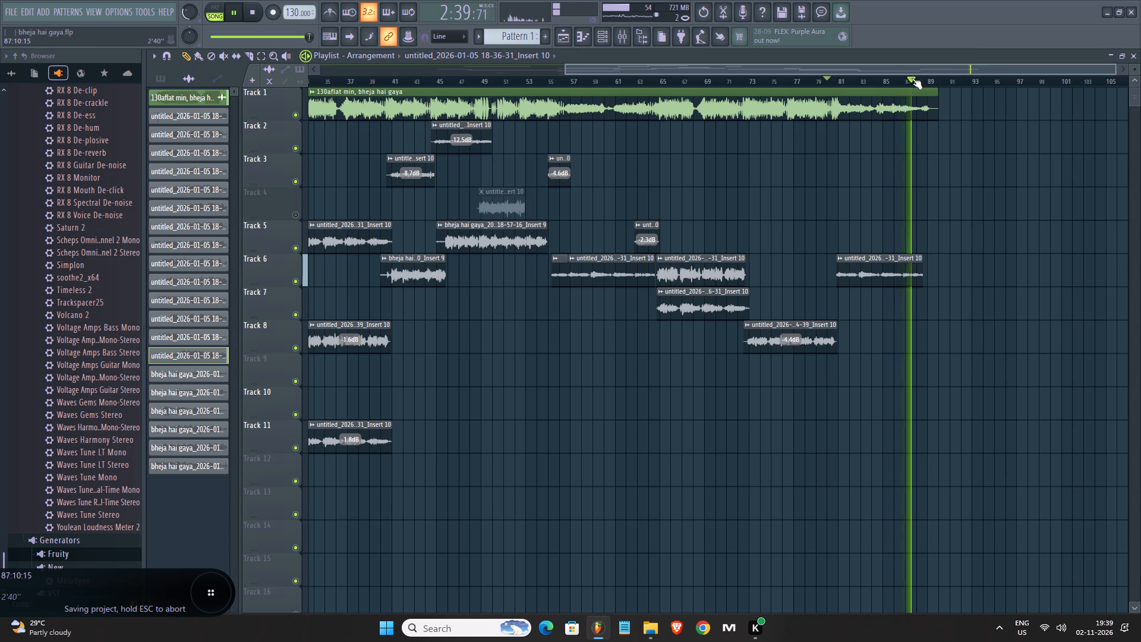
Listen to the song's ending, replaying from about bar 88, and stop playback.
{"action": "scroll", "coordinate": [912, 78], "scroll_direction": "up", "scroll_amount": 3}
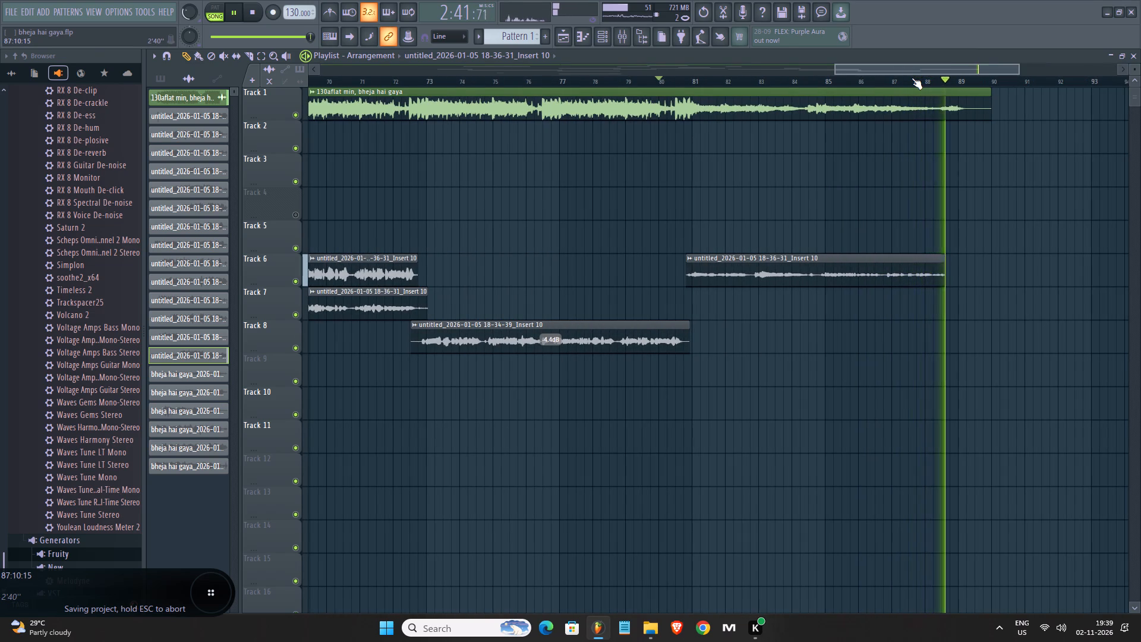
{"action": "scroll", "coordinate": [912, 78], "scroll_direction": "down", "scroll_amount": 4}
{"action": "scroll", "coordinate": [978, 78], "scroll_direction": "up", "scroll_amount": 4}
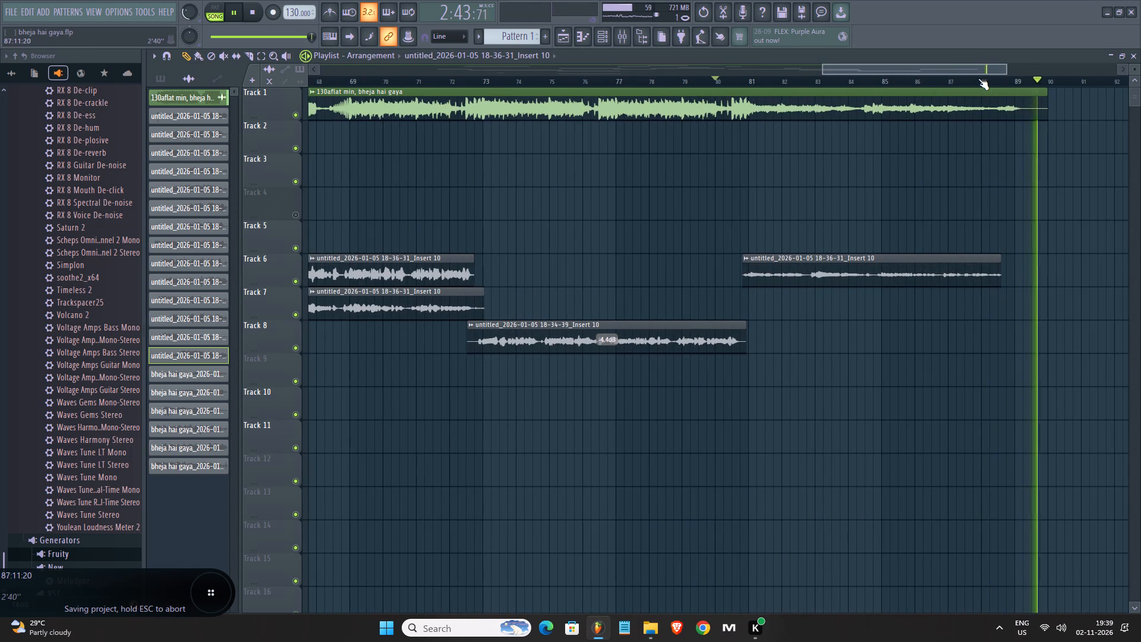
{"action": "left_click", "coordinate": [978, 78]}
{"action": "scroll", "coordinate": [1002, 80], "scroll_direction": "up", "scroll_amount": 6}
{"action": "scroll", "coordinate": [1002, 80], "scroll_direction": "down", "scroll_amount": 2}
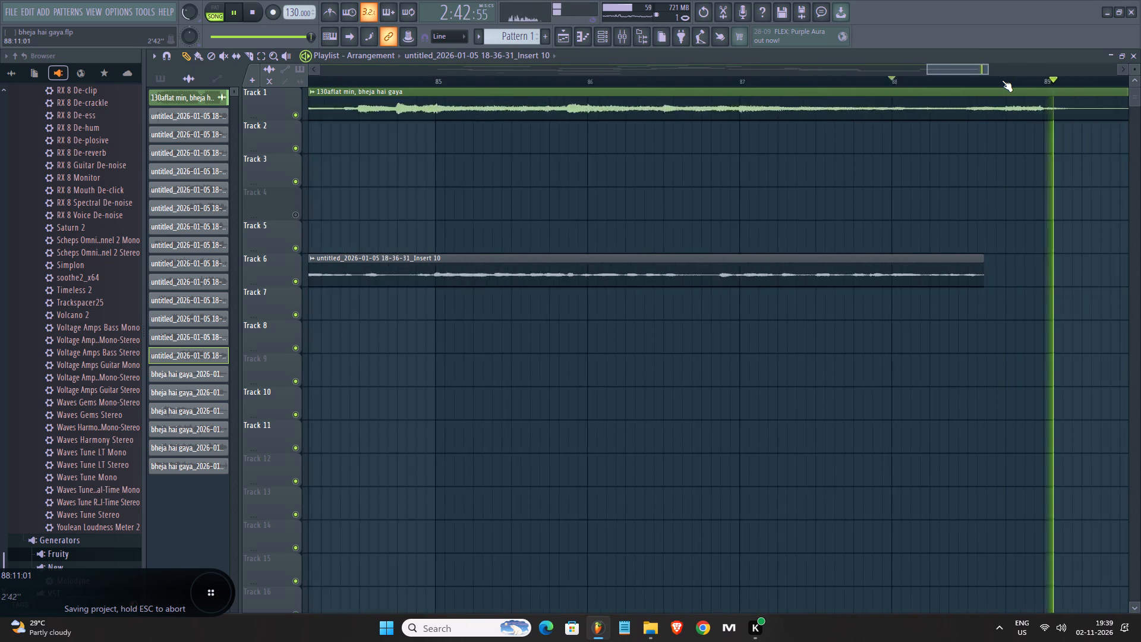
{"action": "scroll", "coordinate": [1002, 80], "scroll_direction": "down", "scroll_amount": 3}
{"action": "key", "text": "space"}
{"action": "scroll", "coordinate": [629, 82], "scroll_direction": "down", "scroll_amount": 4}
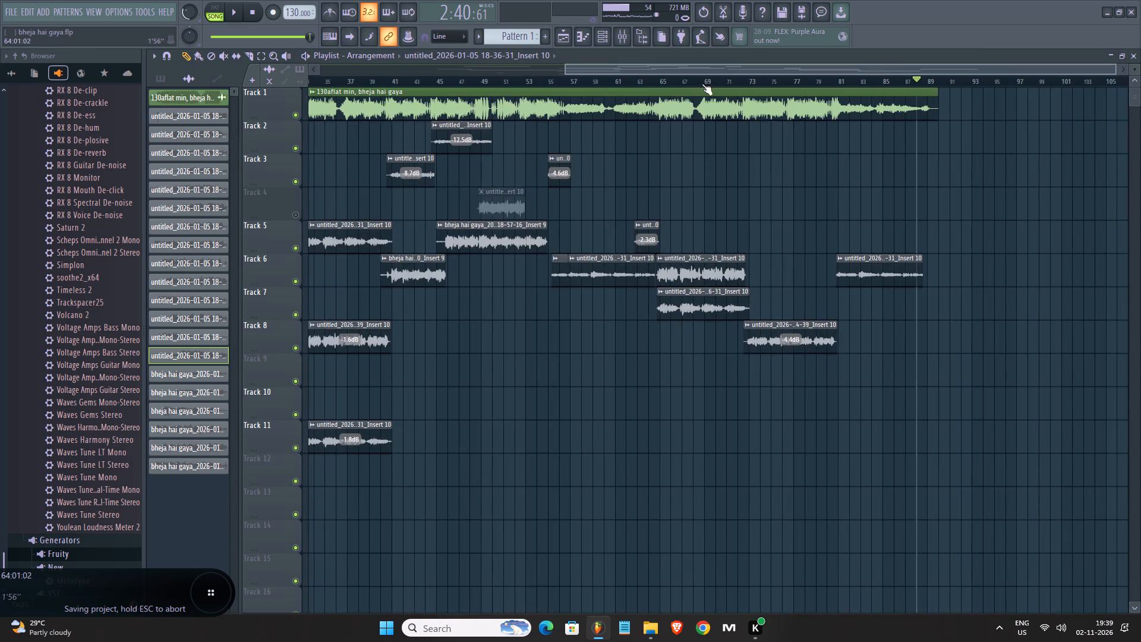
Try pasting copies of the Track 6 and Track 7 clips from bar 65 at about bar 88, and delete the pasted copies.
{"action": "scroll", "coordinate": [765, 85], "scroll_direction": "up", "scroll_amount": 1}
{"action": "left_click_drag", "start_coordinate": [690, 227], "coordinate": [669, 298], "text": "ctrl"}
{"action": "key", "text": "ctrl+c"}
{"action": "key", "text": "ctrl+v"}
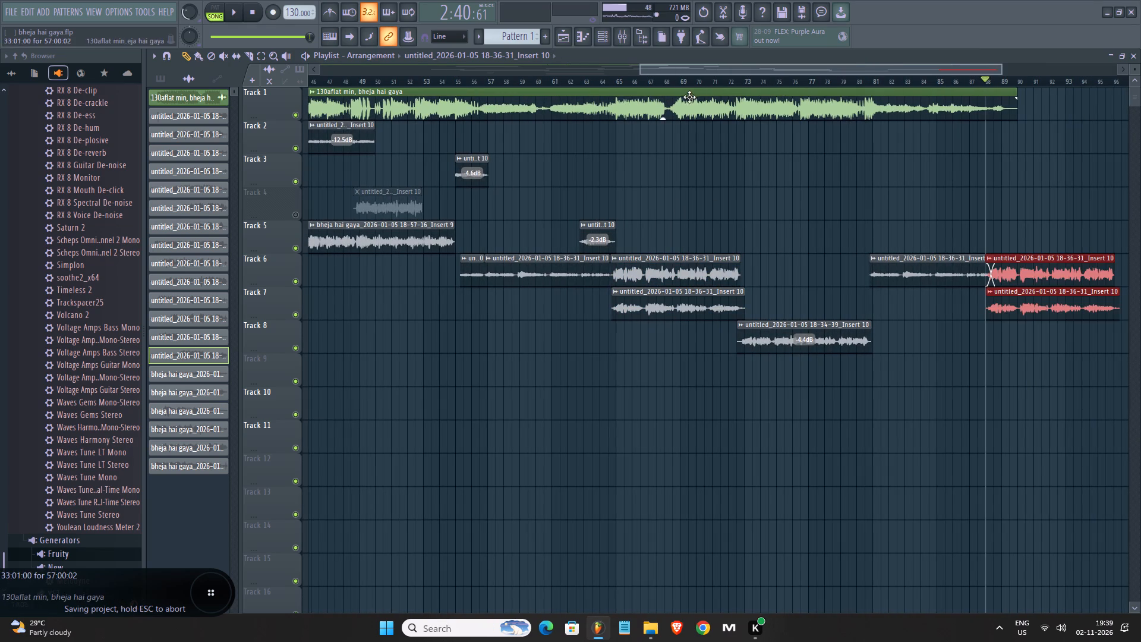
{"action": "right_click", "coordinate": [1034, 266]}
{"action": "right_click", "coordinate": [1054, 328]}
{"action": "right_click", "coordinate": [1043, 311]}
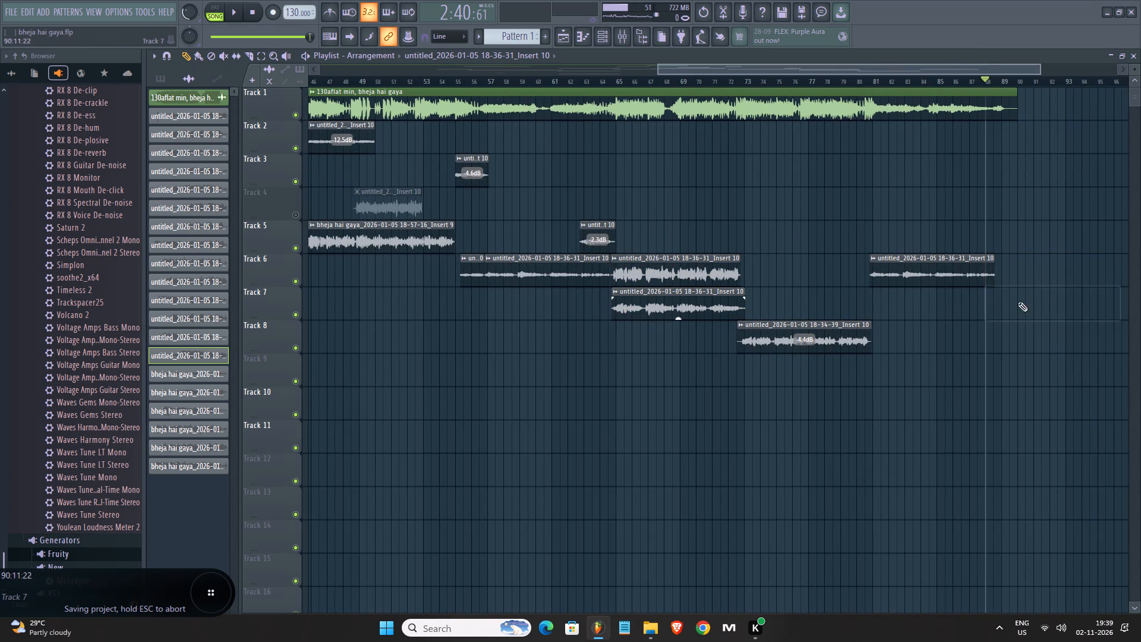
Delete the Track 8 vocal copy between bars 73 and 81.
{"action": "right_click", "coordinate": [834, 344]}
Trim the end of the Track 7 vocal clip back to bar 73.
{"action": "scroll", "coordinate": [620, 83], "scroll_direction": "up", "scroll_amount": 5}
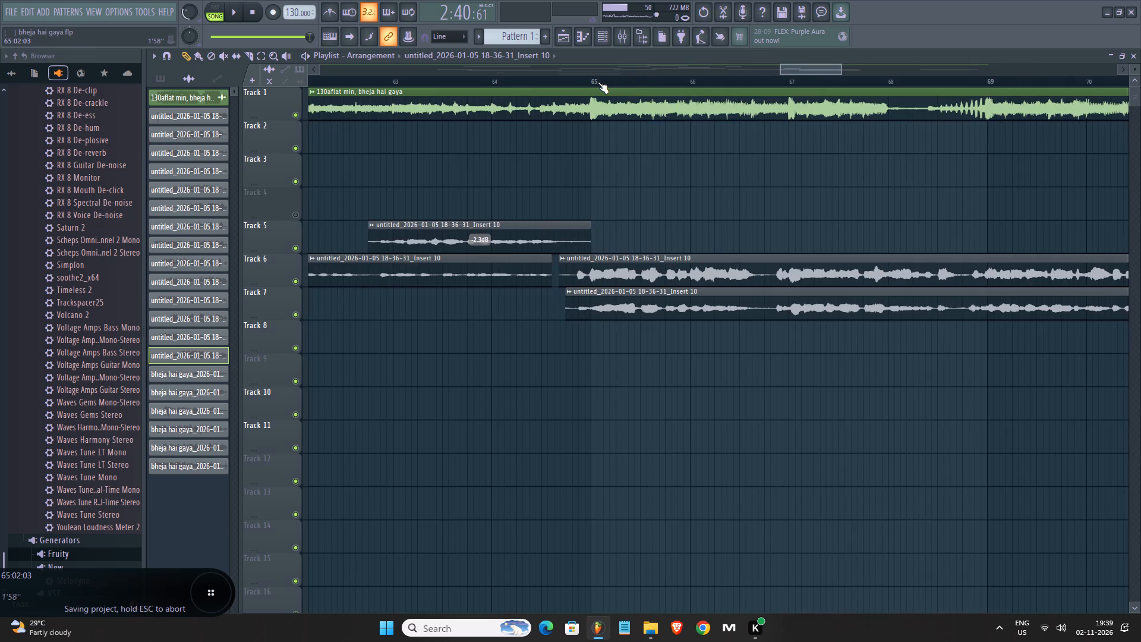
{"action": "scroll", "coordinate": [598, 82], "scroll_direction": "up", "scroll_amount": 4}
{"action": "scroll", "coordinate": [597, 82], "scroll_direction": "down", "scroll_amount": 4}
{"action": "scroll", "coordinate": [879, 74], "scroll_direction": "down", "scroll_amount": 3}
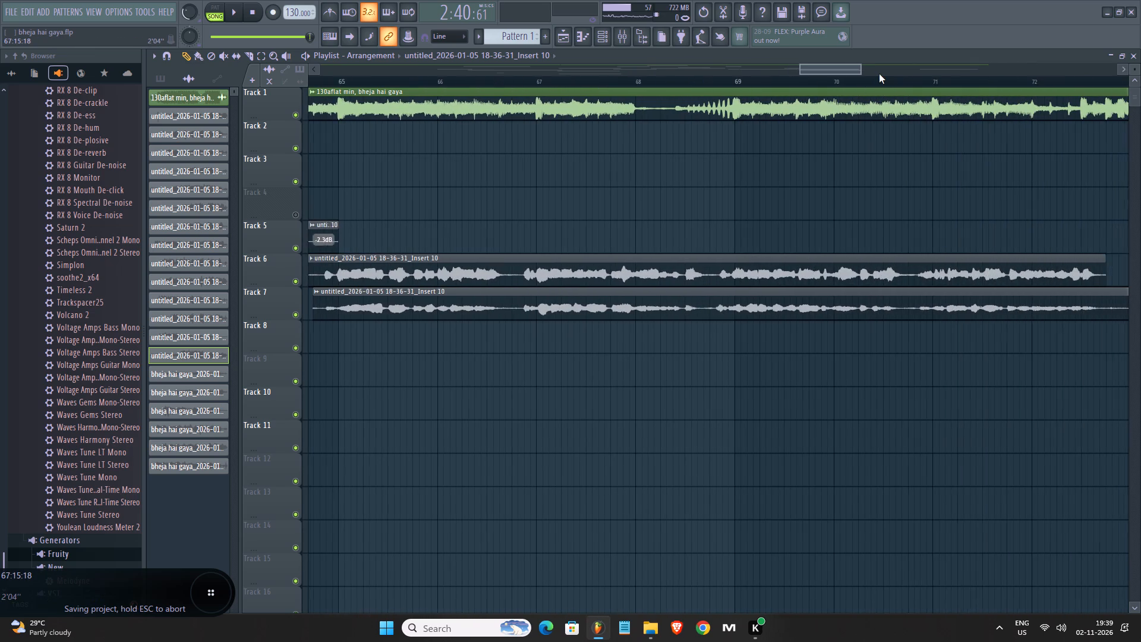
{"action": "scroll", "coordinate": [879, 74], "scroll_direction": "down", "scroll_amount": 2}
{"action": "scroll", "coordinate": [952, 82], "scroll_direction": "up", "scroll_amount": 7}
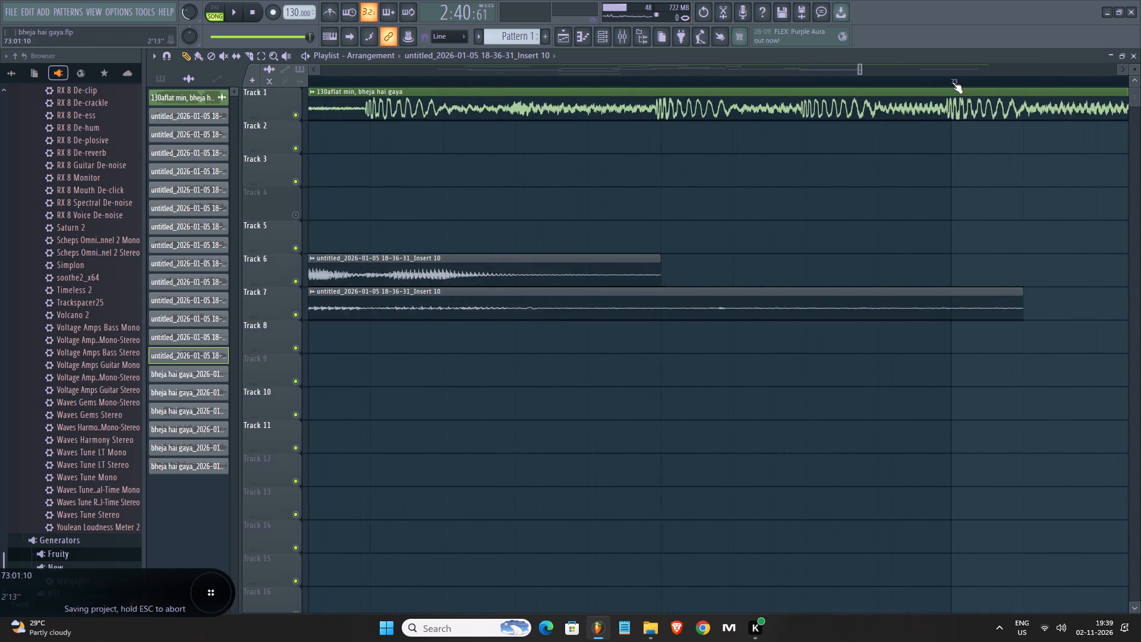
{"action": "scroll", "coordinate": [952, 82], "scroll_direction": "up", "scroll_amount": 4}
{"action": "left_click_drag", "start_coordinate": [1064, 317], "coordinate": [957, 316]}
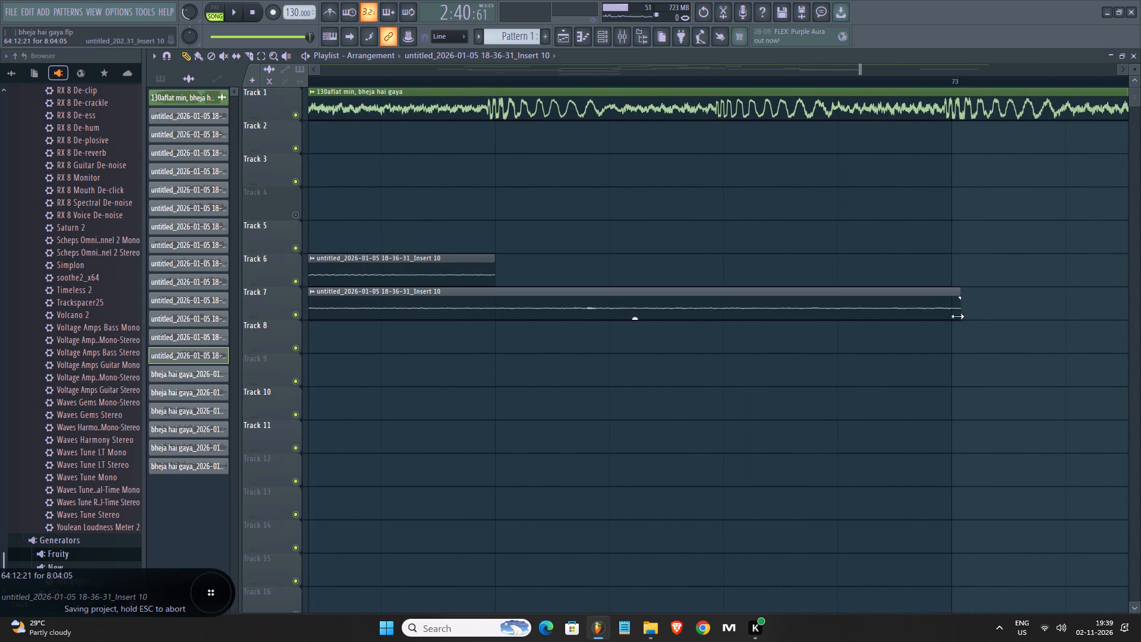
{"action": "left_click_drag", "start_coordinate": [957, 316], "coordinate": [951, 316]}
{"action": "scroll", "coordinate": [852, 80], "scroll_direction": "down", "scroll_amount": 3}
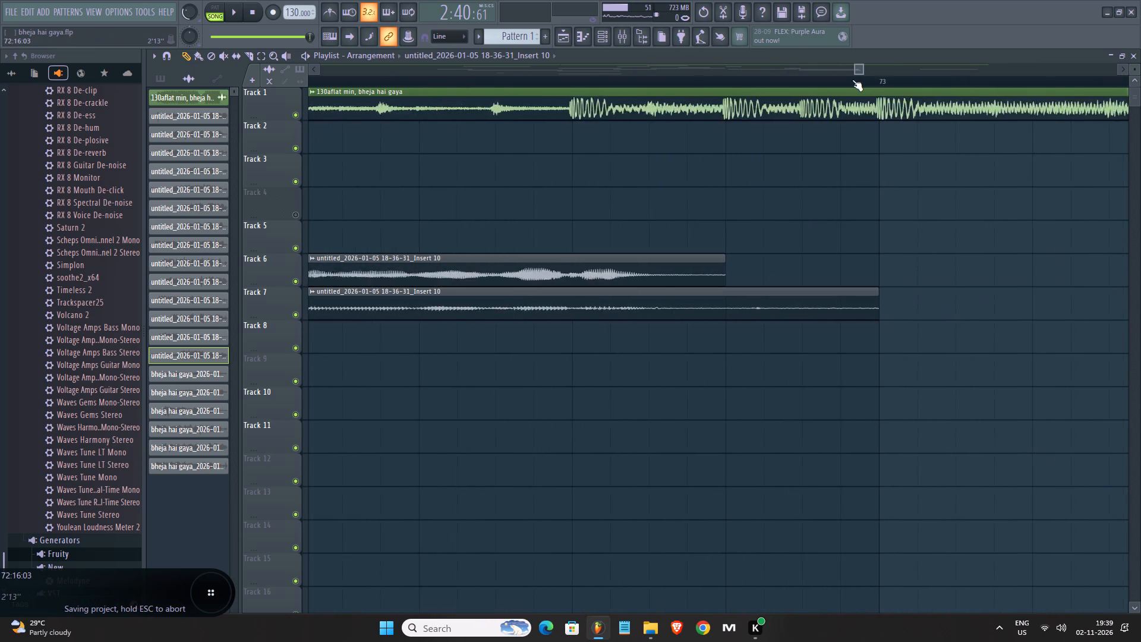
Duplicate the Track 6 and Track 7 vocal clips from bar 65 onto Tracks 8 and 9, aligned to end at bar 81.
{"action": "scroll", "coordinate": [852, 80], "scroll_direction": "down", "scroll_amount": 7}
{"action": "left_click_drag", "start_coordinate": [840, 215], "coordinate": [812, 257], "text": "ctrl"}
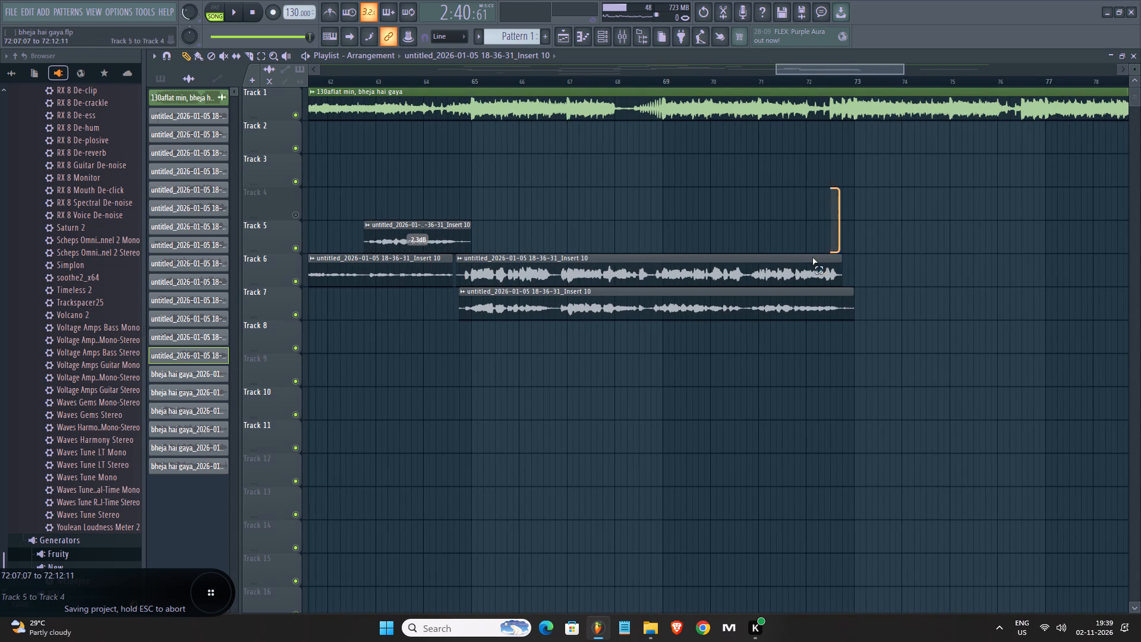
{"action": "left_click_drag", "start_coordinate": [812, 257], "coordinate": [679, 341], "text": "ctrl"}
{"action": "key", "text": "ctrl+c"}
{"action": "key", "text": "ctrl+v"}
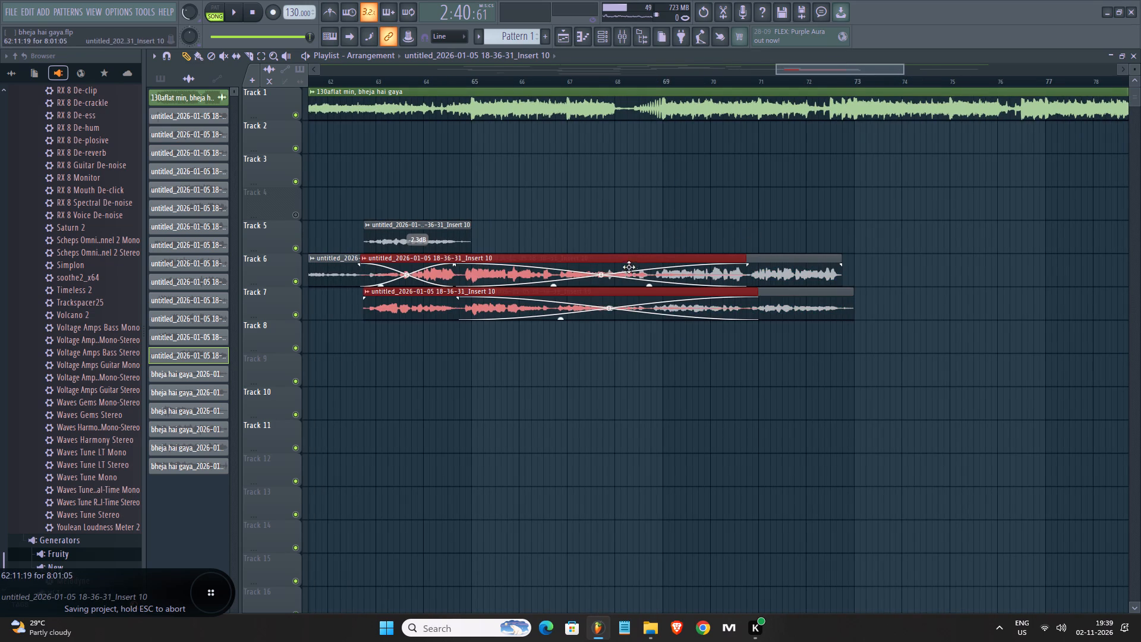
{"action": "left_click_drag", "start_coordinate": [604, 266], "coordinate": [1088, 360]}
{"action": "scroll", "coordinate": [909, 71], "scroll_direction": "down", "scroll_amount": 4}
{"action": "left_click_drag", "start_coordinate": [692, 327], "coordinate": [682, 327]}
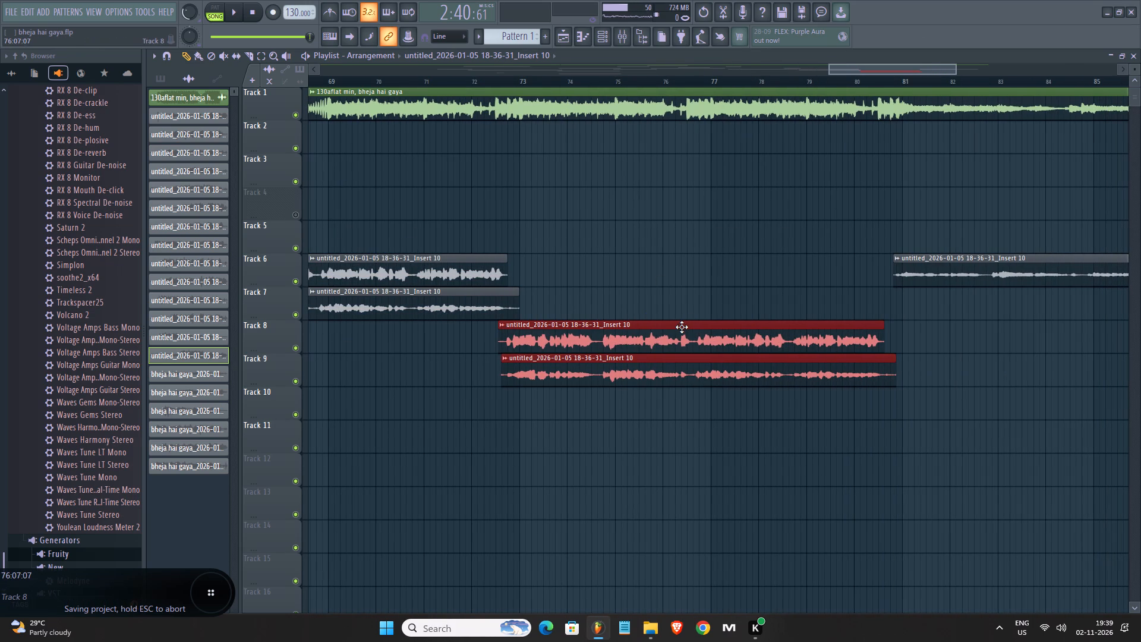
{"action": "left_click_drag", "start_coordinate": [682, 327], "coordinate": [685, 328]}
{"action": "scroll", "coordinate": [901, 81], "scroll_direction": "up", "scroll_amount": 6}
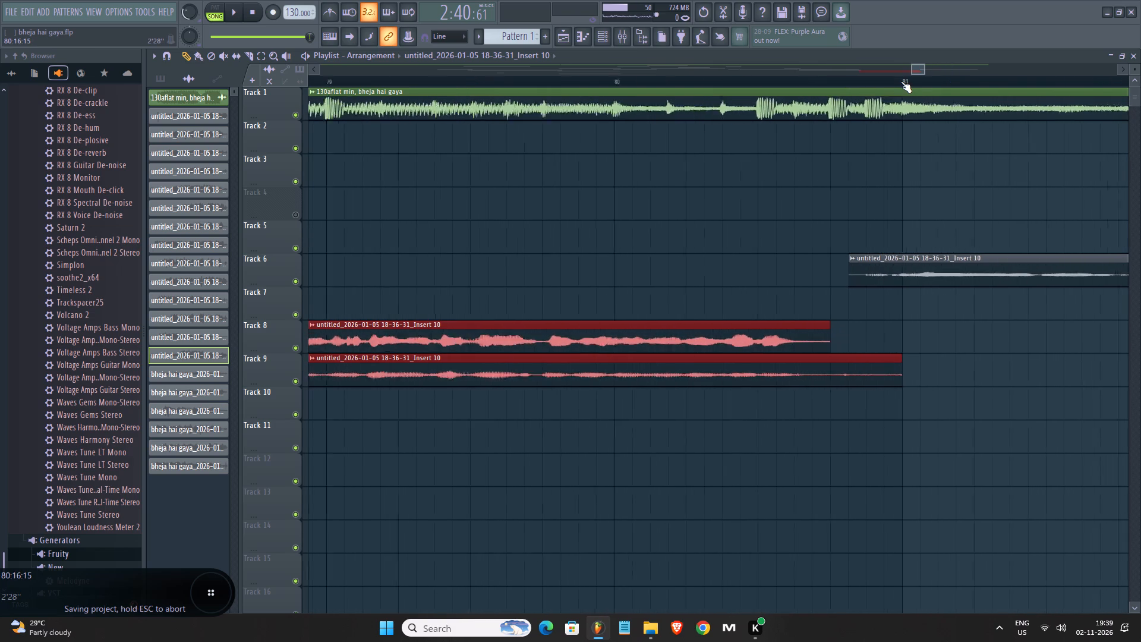
{"action": "scroll", "coordinate": [901, 81], "scroll_direction": "up", "scroll_amount": 2}
{"action": "scroll", "coordinate": [901, 81], "scroll_direction": "down", "scroll_amount": 10}
Save the project.
{"action": "key", "text": "ctrl+s"}
{"action": "scroll", "coordinate": [901, 81], "scroll_direction": "down", "scroll_amount": 2}
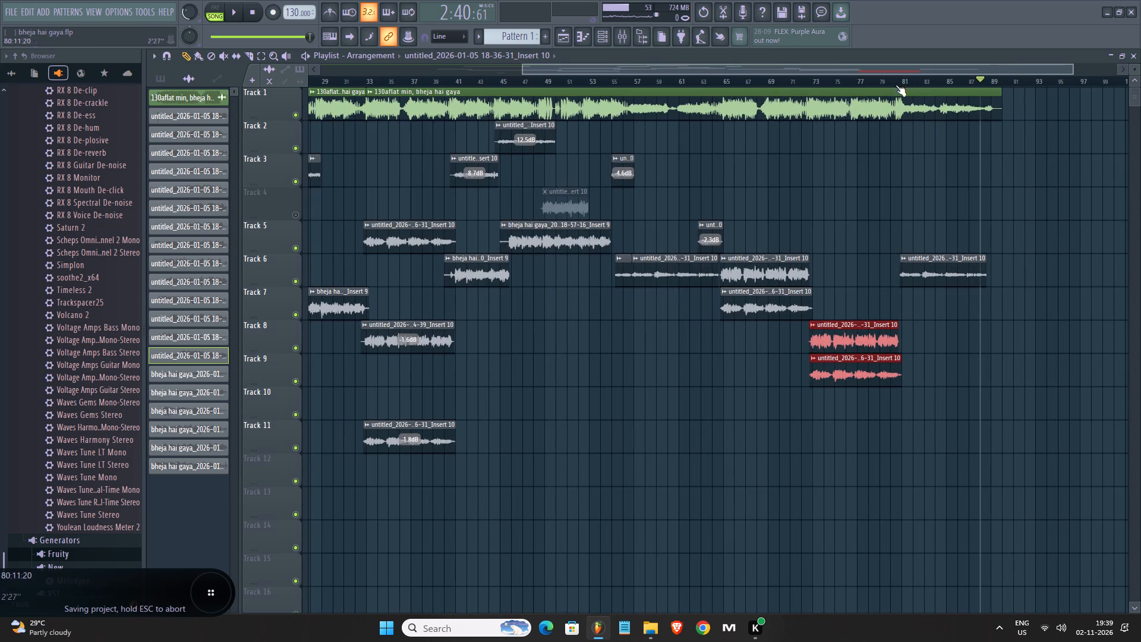
{"action": "key", "text": "ctrl+s"}
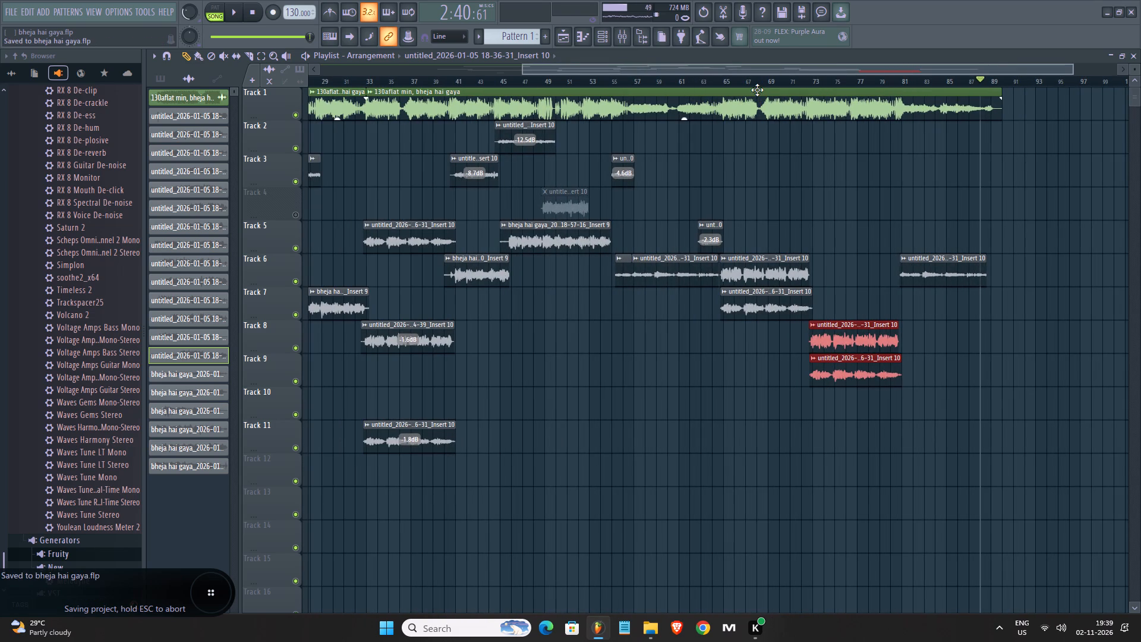
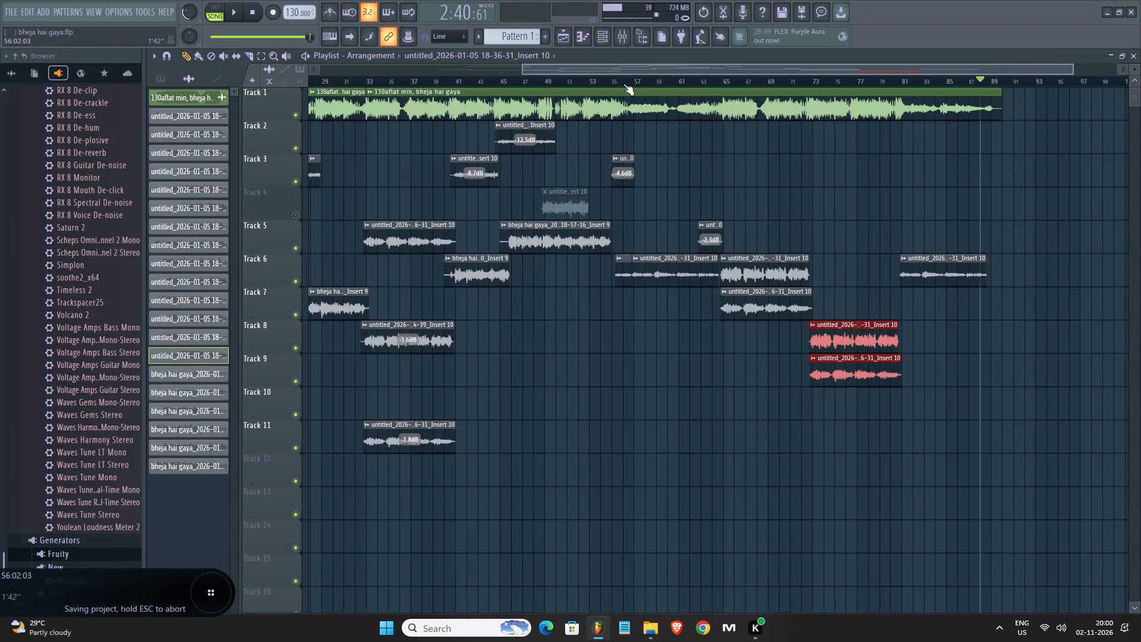
Delete the tiny stray clip on Track 10 near bar 25.
{"action": "scroll", "coordinate": [623, 84], "scroll_direction": "down", "scroll_amount": 1}
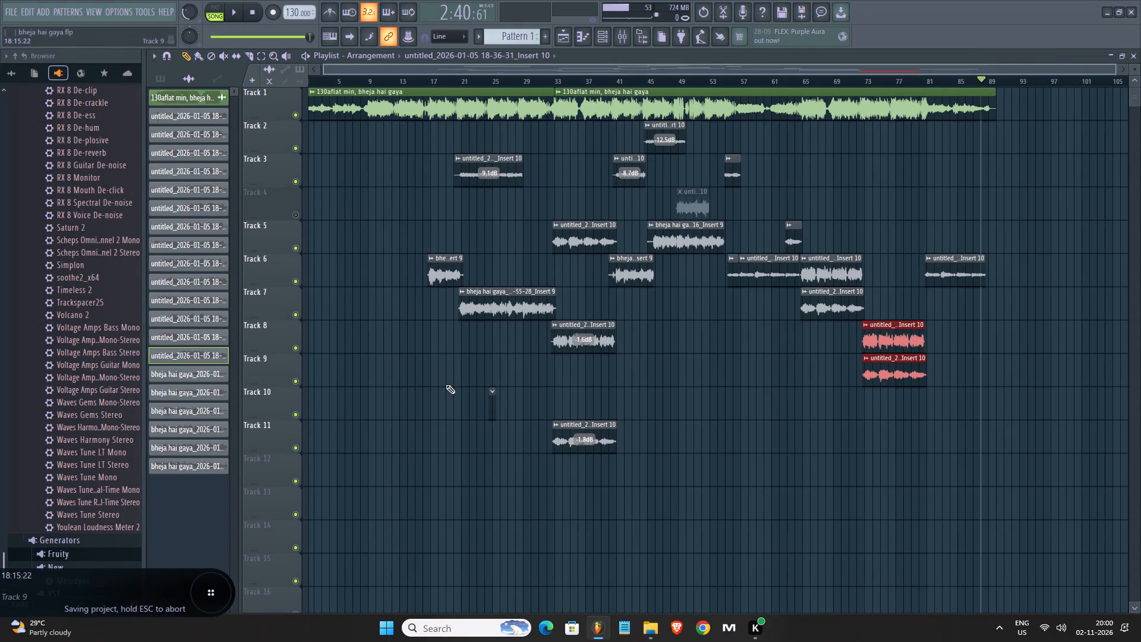
{"action": "right_click_drag", "start_coordinate": [505, 417], "coordinate": [487, 416]}
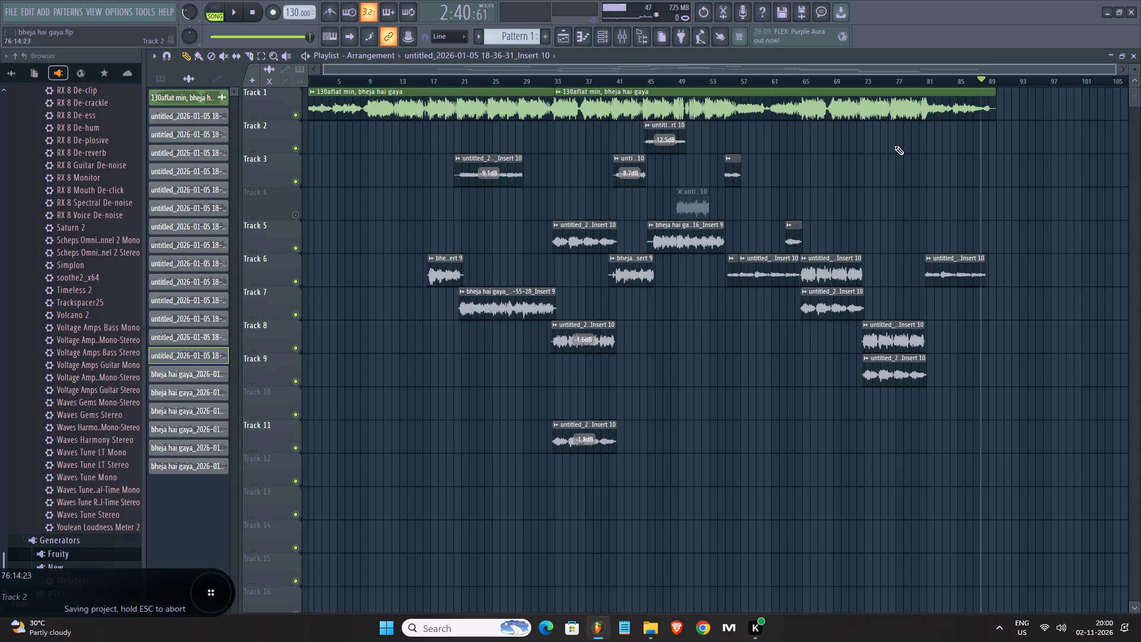
Play the intro from around bars 12 and 13 to judge where the song should start.
{"action": "key", "text": "space"}
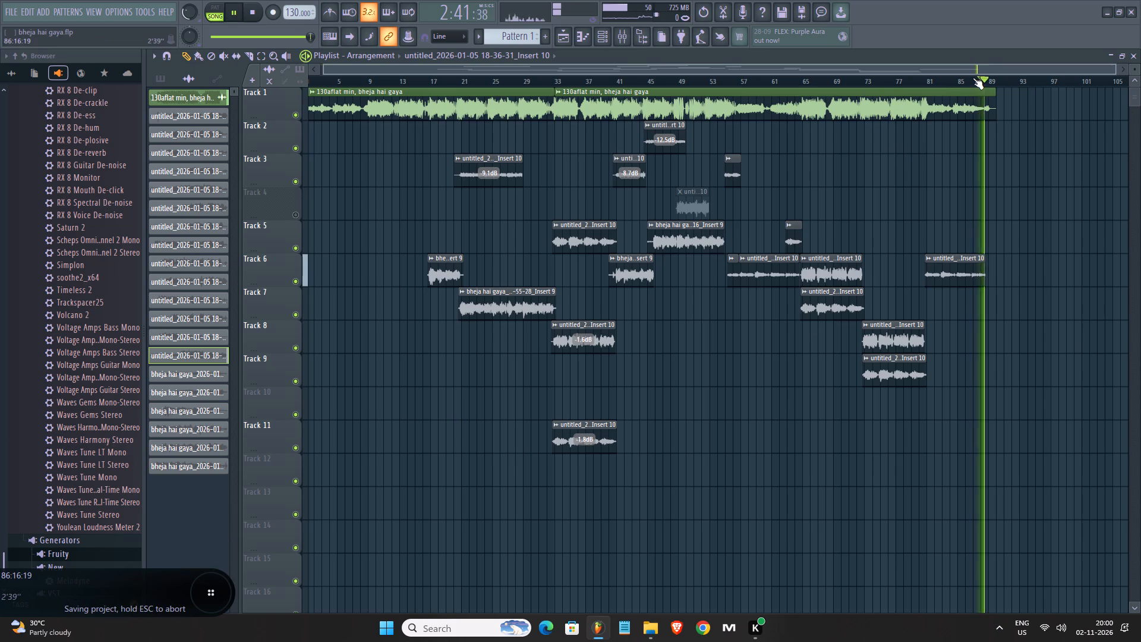
{"action": "key", "text": "space"}
{"action": "left_click", "coordinate": [419, 77]}
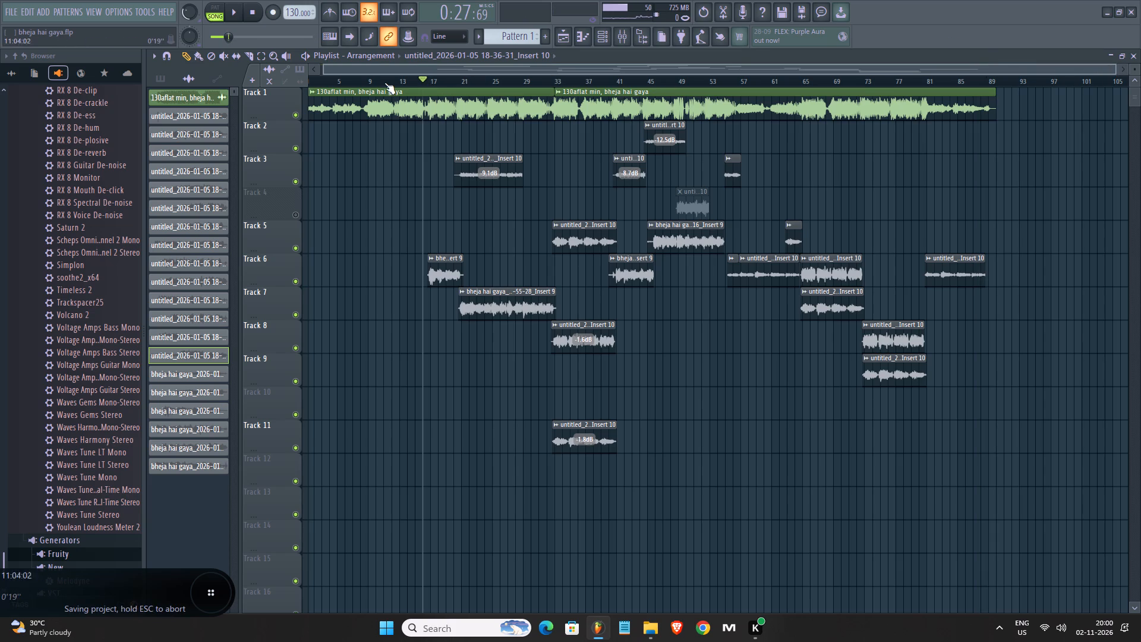
{"action": "left_click", "coordinate": [393, 81]}
{"action": "key", "text": "space"}
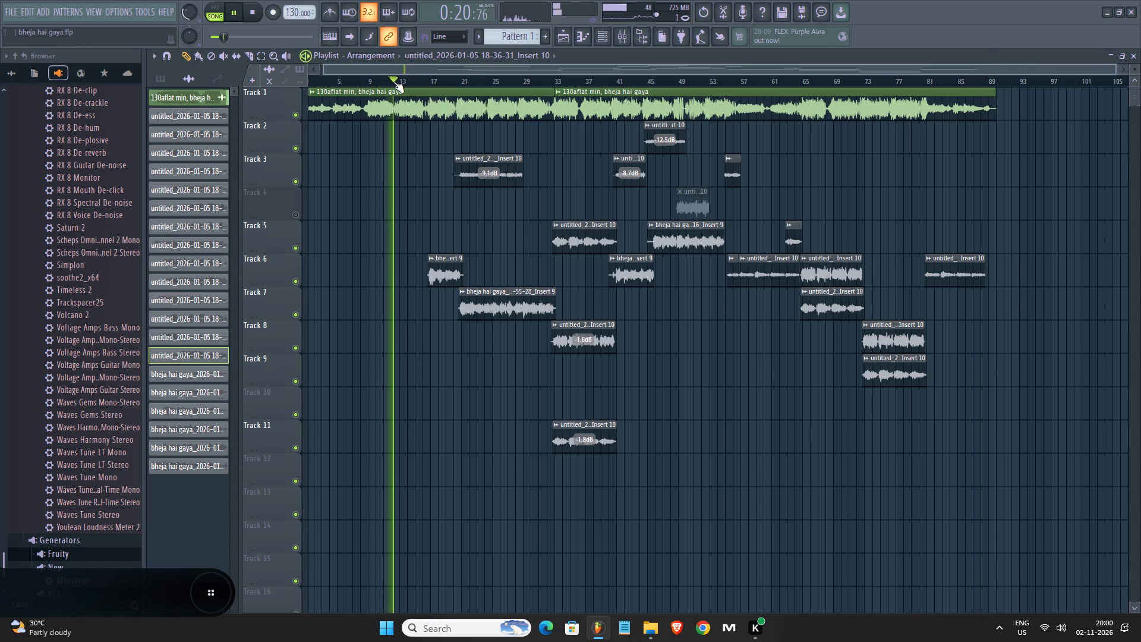
{"action": "scroll", "coordinate": [393, 81], "scroll_direction": "up", "scroll_amount": 3}
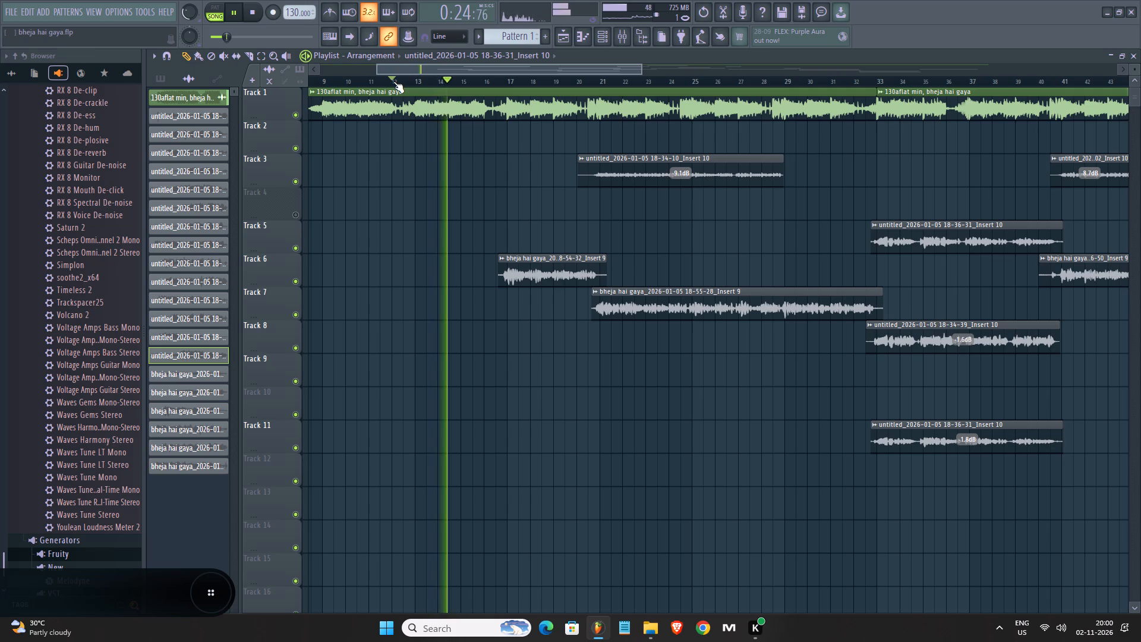
{"action": "key", "text": "space"}
{"action": "key", "text": "space"}
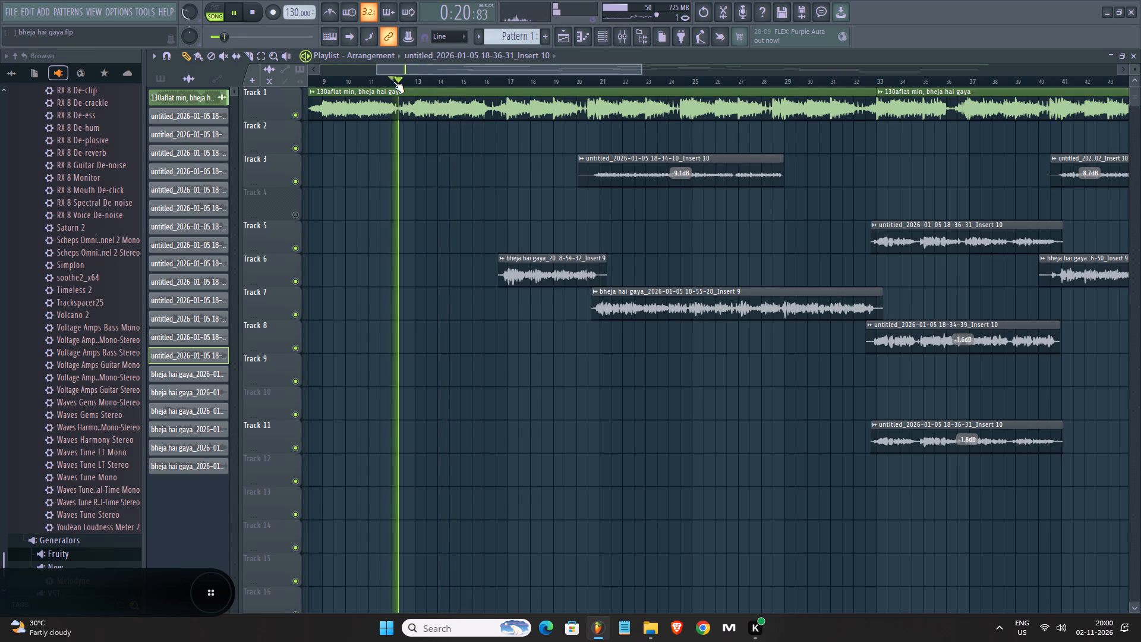
{"action": "key", "text": "space"}
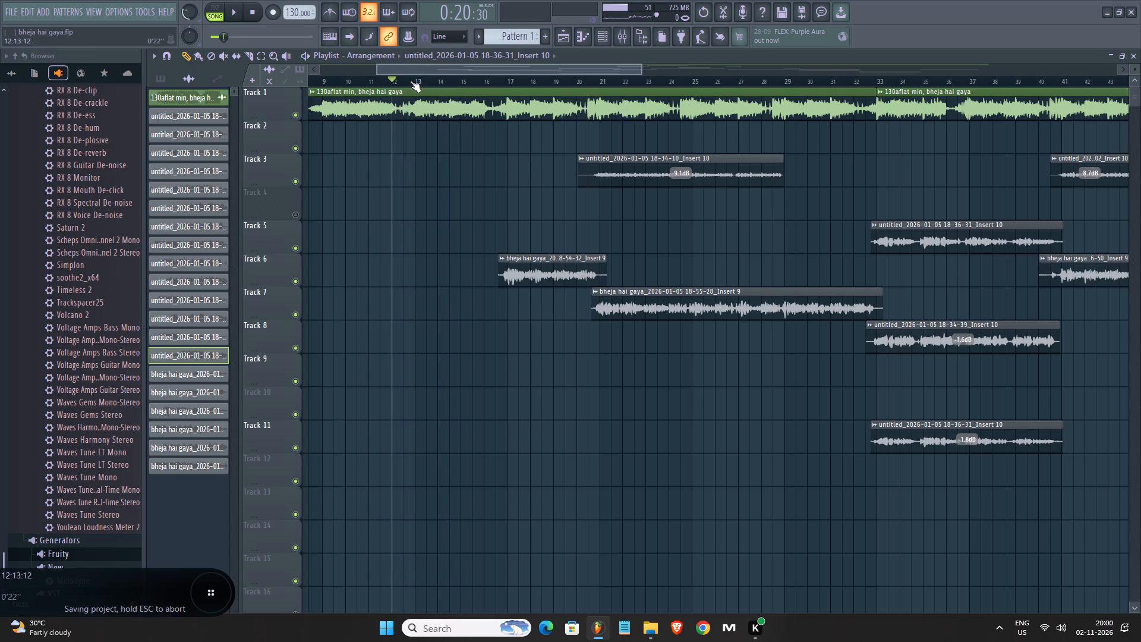
{"action": "left_click", "coordinate": [412, 81]}
{"action": "key", "text": "space"}
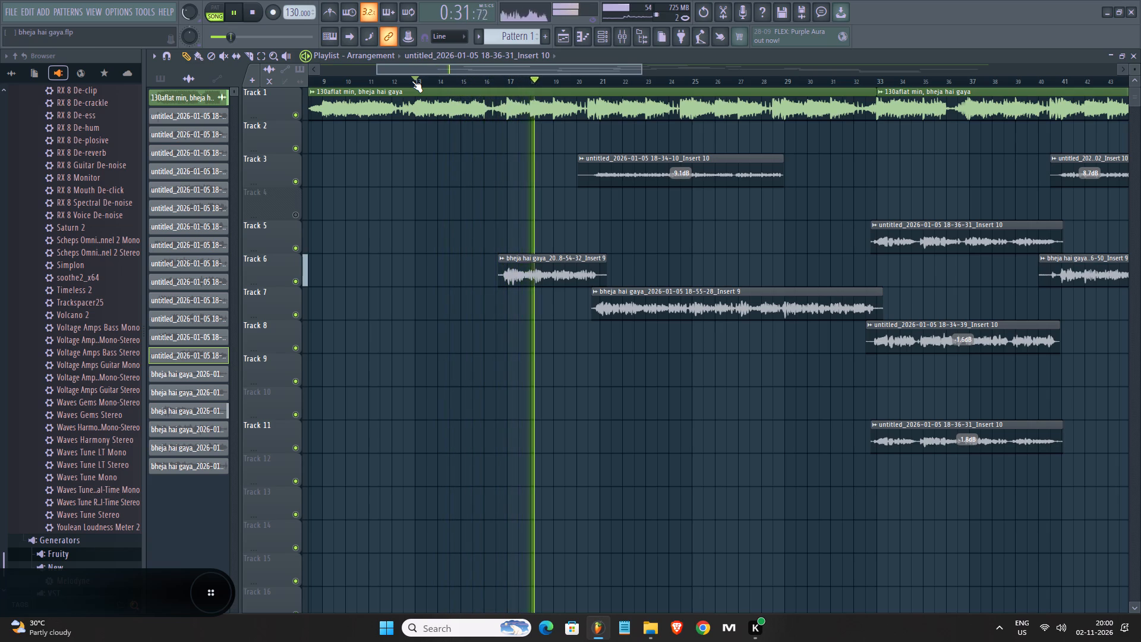
{"action": "scroll", "coordinate": [412, 81], "scroll_direction": "down", "scroll_amount": 1}
Slice the Track 1 backing clip at bar 13 and delete the part before the cut.
{"action": "left_click", "coordinate": [412, 81]}
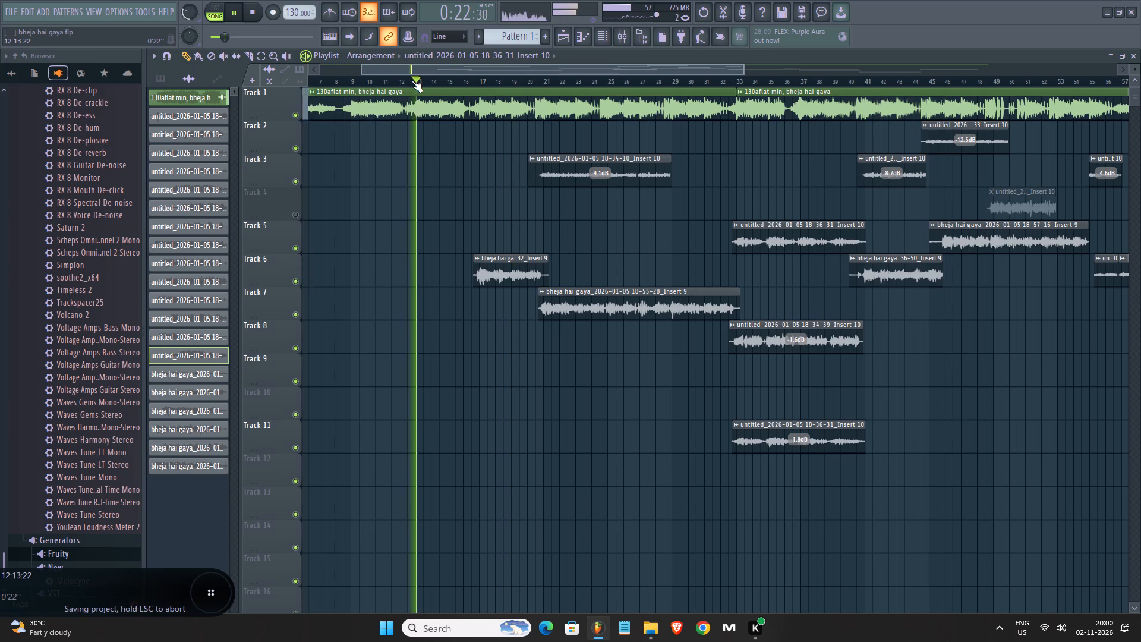
{"action": "key", "text": "space"}
{"action": "key", "text": "c"}
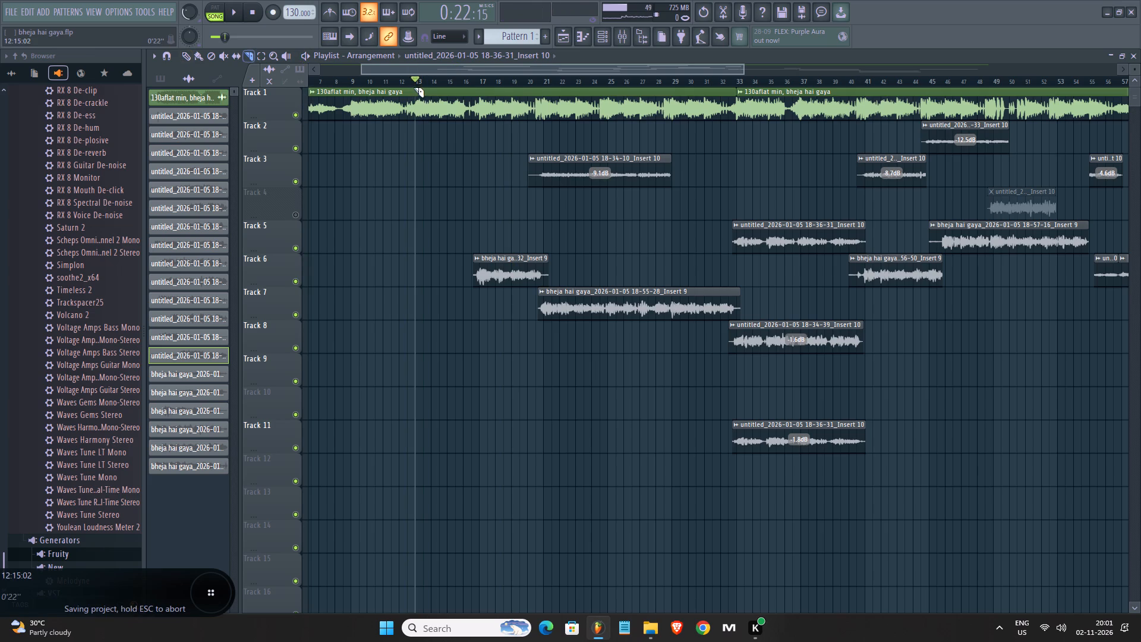
{"action": "left_click_drag", "start_coordinate": [414, 88], "coordinate": [412, 139]}
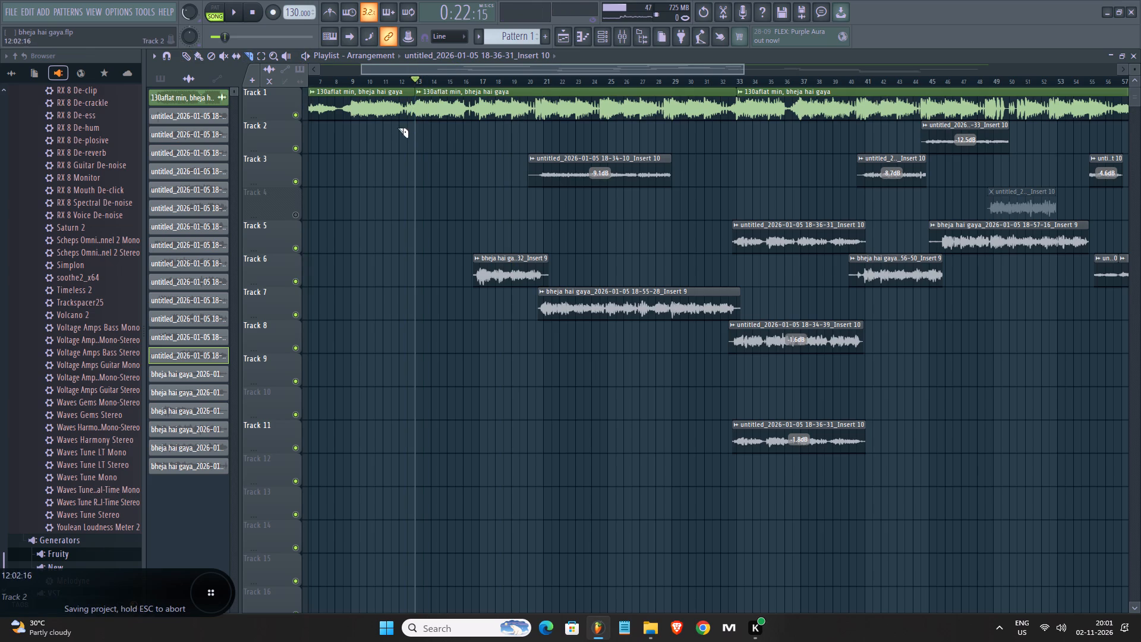
{"action": "key", "text": "p"}
{"action": "right_click", "coordinate": [393, 124]}
{"action": "right_click", "coordinate": [393, 119]}
Move all the clips on every track 12 bars earlier so the backing track starts at bar 1.
{"action": "scroll", "coordinate": [454, 83], "scroll_direction": "down", "scroll_amount": 4}
{"action": "scroll", "coordinate": [454, 83], "scroll_direction": "up", "scroll_amount": 1}
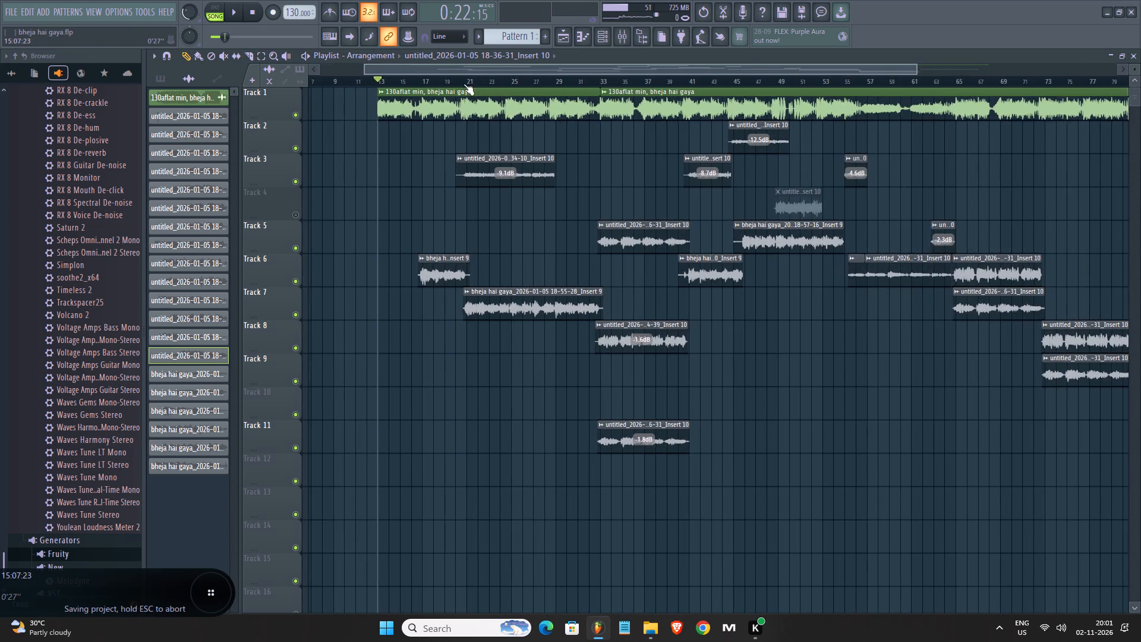
{"action": "scroll", "coordinate": [571, 77], "scroll_direction": "down", "scroll_amount": 3}
{"action": "scroll", "coordinate": [571, 77], "scroll_direction": "up", "scroll_amount": 1}
{"action": "scroll", "coordinate": [571, 77], "scroll_direction": "down", "scroll_amount": 2}
{"action": "left_click_drag", "start_coordinate": [1040, 101], "coordinate": [1000, 190], "text": "ctrl"}
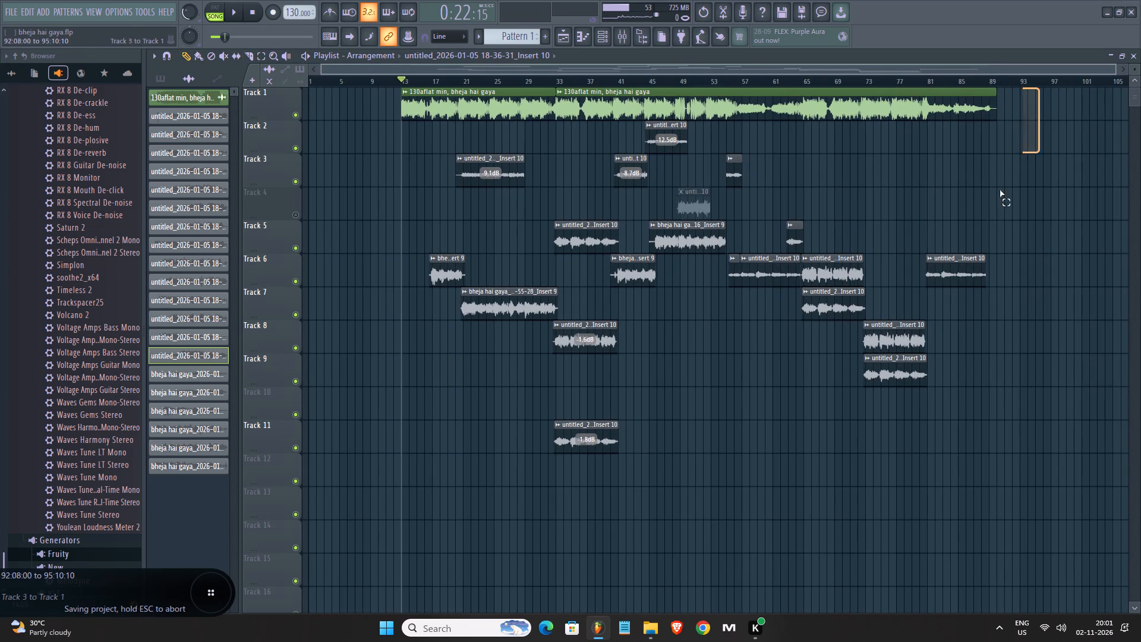
{"action": "left_click_drag", "start_coordinate": [1000, 190], "coordinate": [414, 541], "text": "ctrl"}
{"action": "key", "text": "shift+Left"}
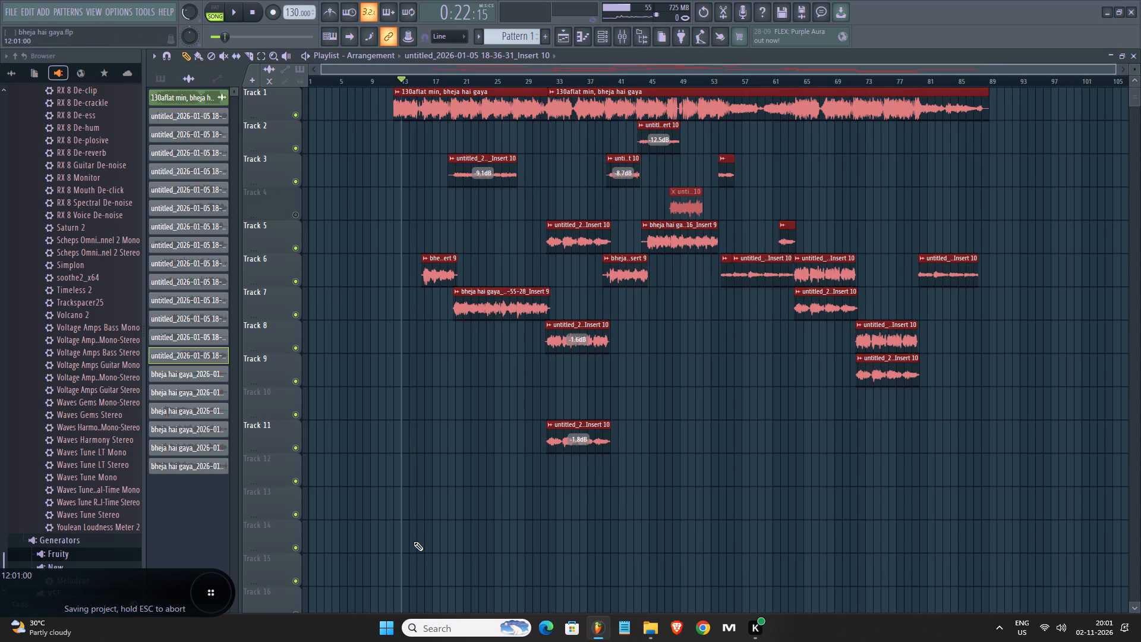
{"action": "key", "text": "shift+Left"}
{"action": "key", "text": "shift+Left"}
{"action": "key", "text": "shift+Left"}
{"action": "key", "text": "shift+Left"}
{"action": "key", "text": "shift+Left"}
{"action": "key", "text": "shift+Left"}
{"action": "key", "text": "shift+Left"}
{"action": "key", "text": "shift+Left"}
{"action": "key", "text": "shift+Left"}
{"action": "key", "text": "shift+Left"}
{"action": "key", "text": "shift+Left"}
{"action": "key", "text": "shift+Left"}
{"action": "key", "text": "shift+Left"}
{"action": "key", "text": "shift+Left"}
{"action": "key", "text": "shift+Left"}
{"action": "key", "text": "shift+Left"}
{"action": "key", "text": "shift+Left"}
{"action": "key", "text": "shift+Left"}
{"action": "key", "text": "shift+Left"}
{"action": "key", "text": "shift+Left"}
{"action": "key", "text": "shift+Left"}
{"action": "key", "text": "shift+Left"}
{"action": "key", "text": "shift+Left"}
{"action": "key", "text": "shift+Left"}
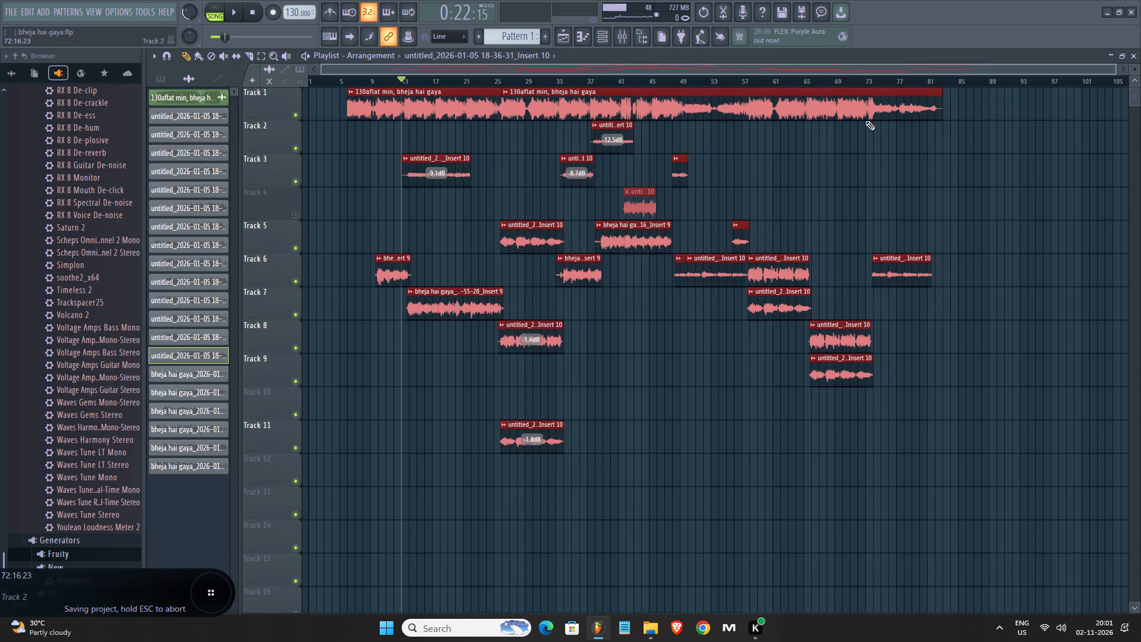
{"action": "left_click_drag", "start_coordinate": [1116, 71], "coordinate": [439, 109]}
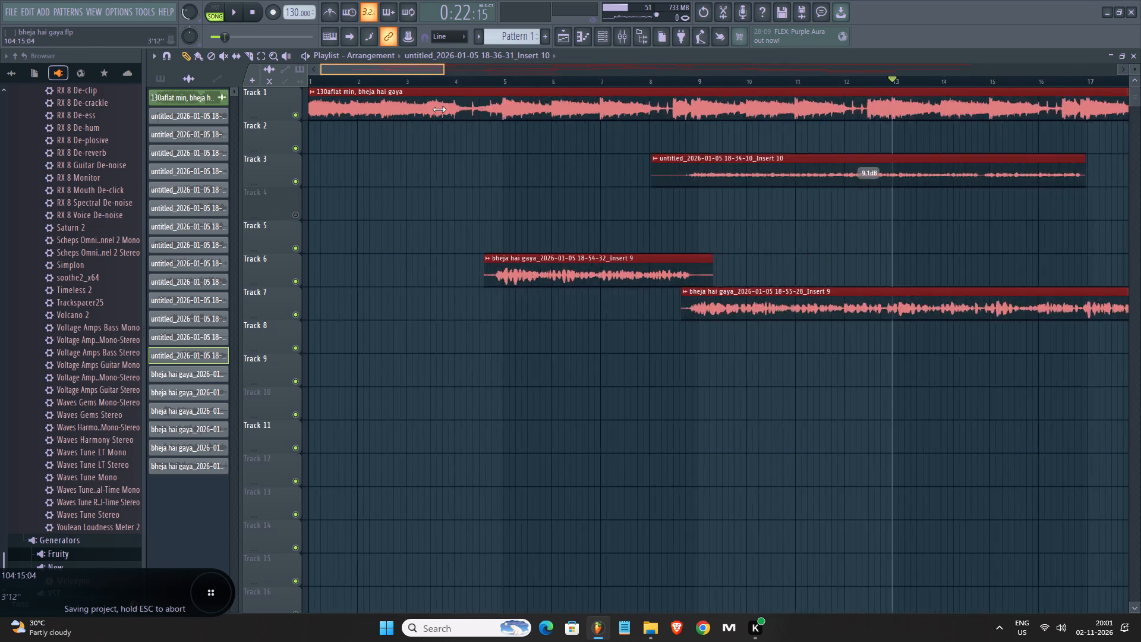
{"action": "left_click_drag", "start_coordinate": [439, 109], "coordinate": [363, 114]}
{"action": "left_click", "coordinate": [370, 152]}
{"action": "right_click", "coordinate": [399, 150]}
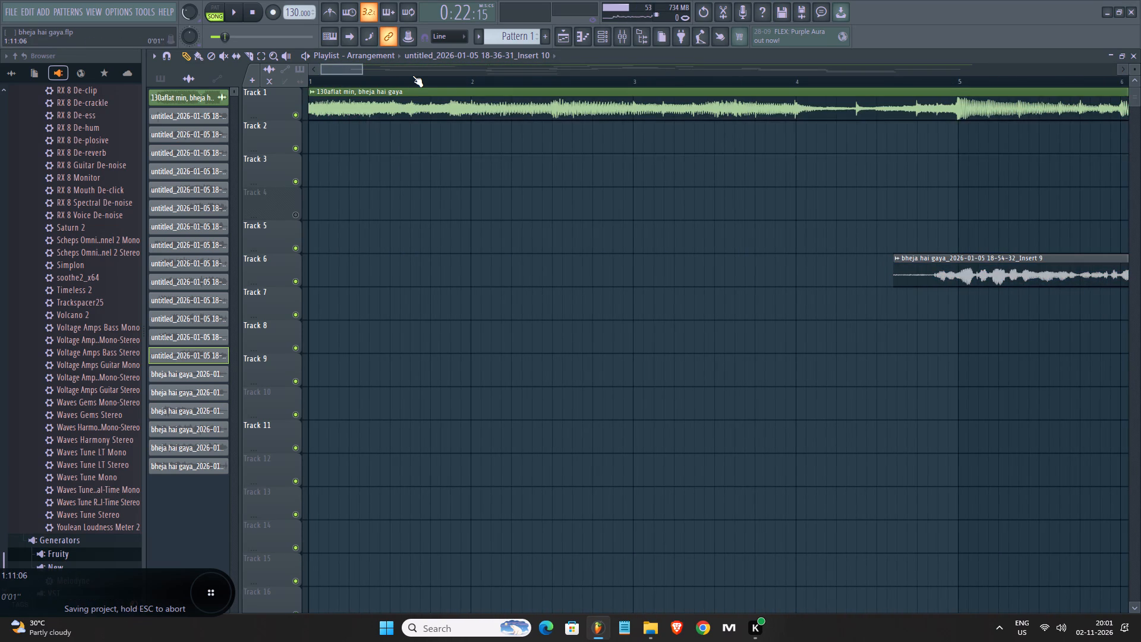
Add a fade-in to the start of the Track 1 backing clip, ending shortly before bar 2, and audition it.
{"action": "scroll", "coordinate": [412, 78], "scroll_direction": "down", "scroll_amount": 7}
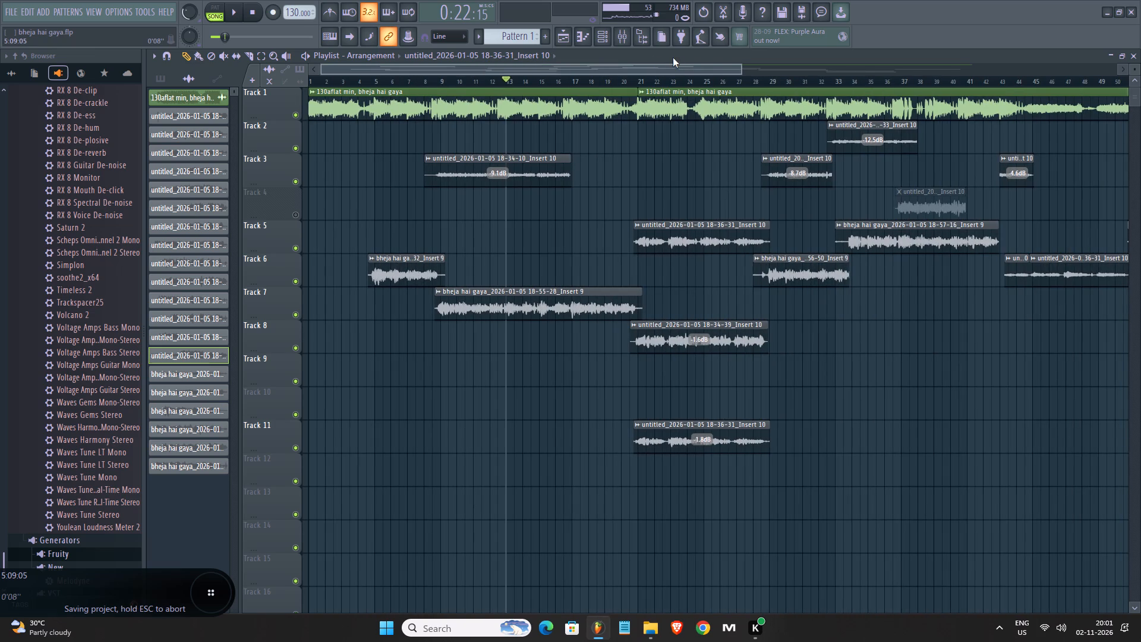
{"action": "left_click_drag", "start_coordinate": [743, 73], "coordinate": [379, 78]}
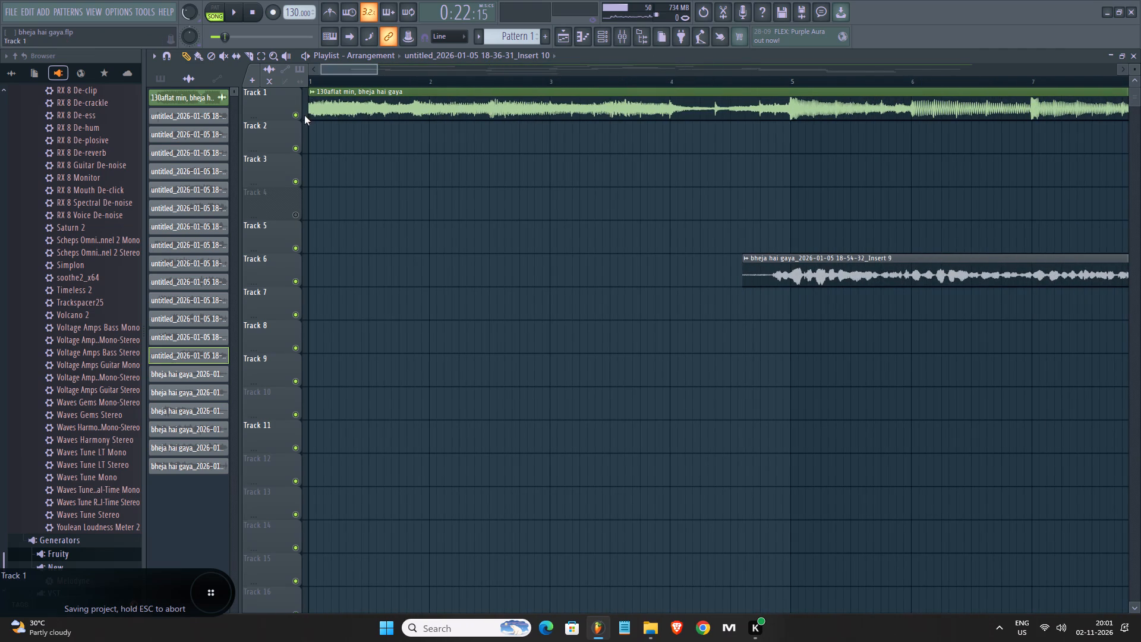
{"action": "left_click_drag", "start_coordinate": [314, 102], "coordinate": [360, 102]}
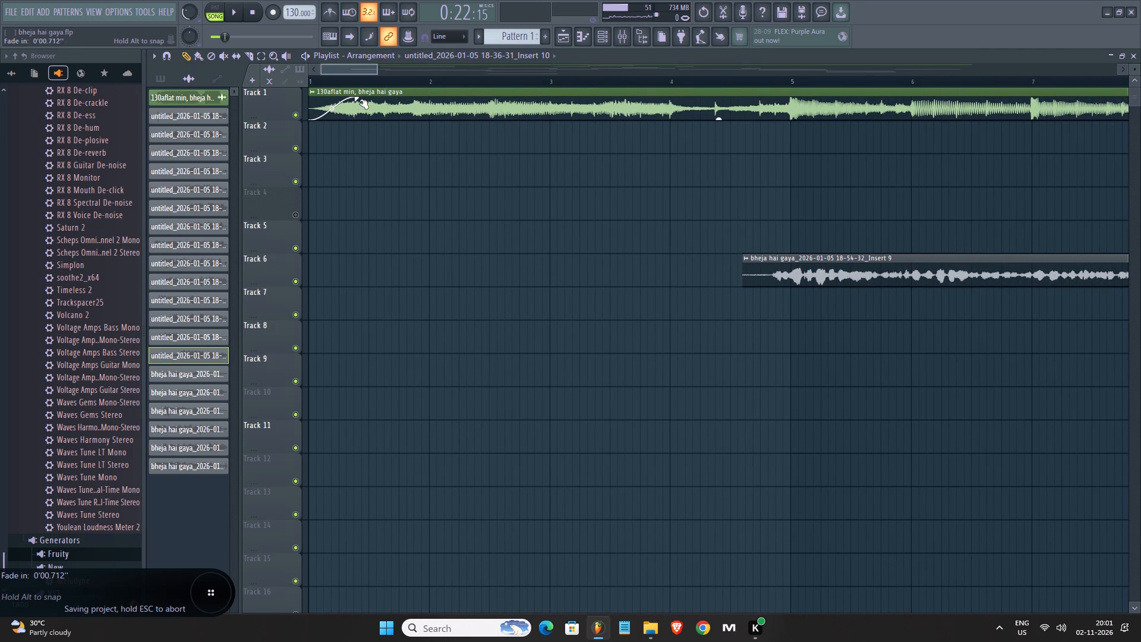
{"action": "left_click_drag", "start_coordinate": [360, 102], "coordinate": [346, 102]}
{"action": "left_click_drag", "start_coordinate": [343, 80], "coordinate": [261, 89]}
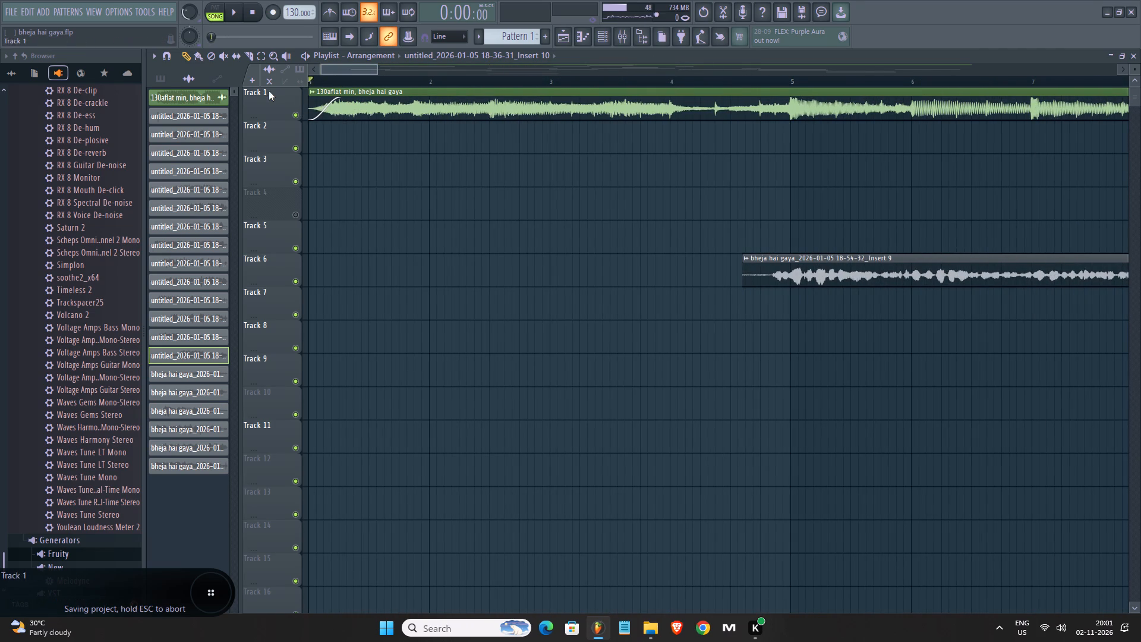
{"action": "key", "text": "space"}
{"action": "scroll", "coordinate": [398, 75], "scroll_direction": "down", "scroll_amount": 2}
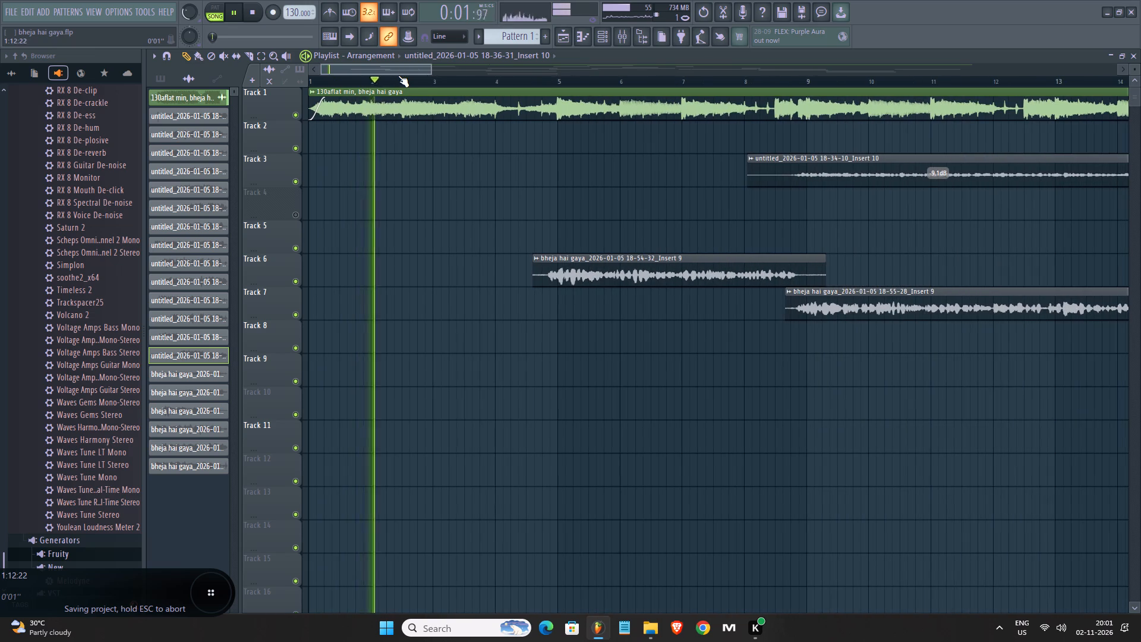
{"action": "key", "text": "space"}
{"action": "key", "text": "space"}
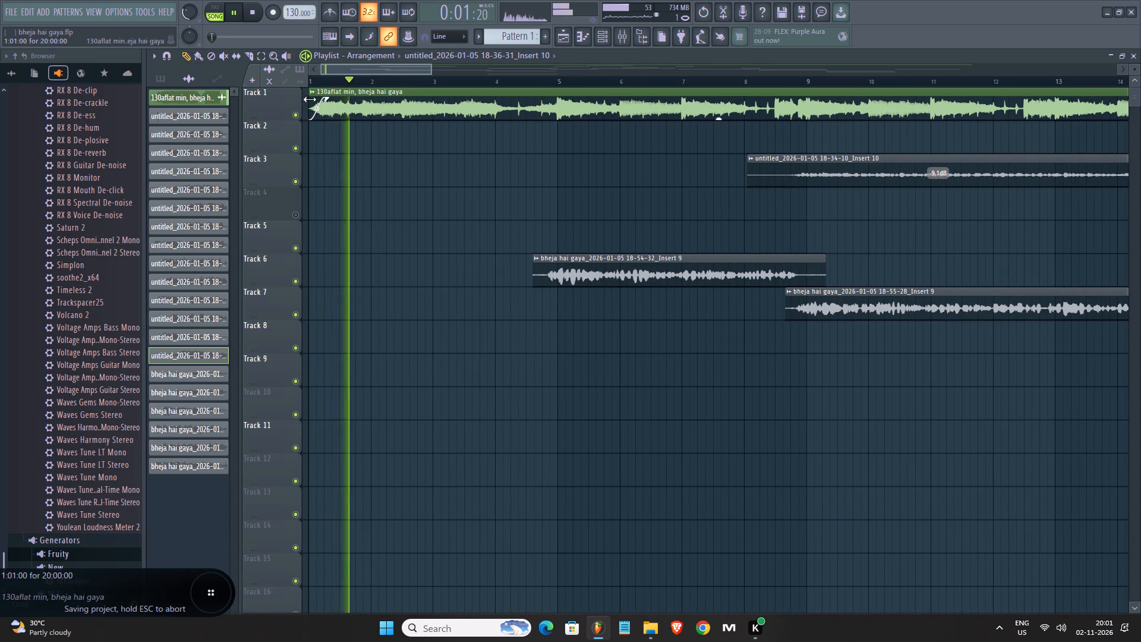
{"action": "key", "text": "space"}
{"action": "left_click_drag", "start_coordinate": [325, 102], "coordinate": [358, 102]}
{"action": "key", "text": "space"}
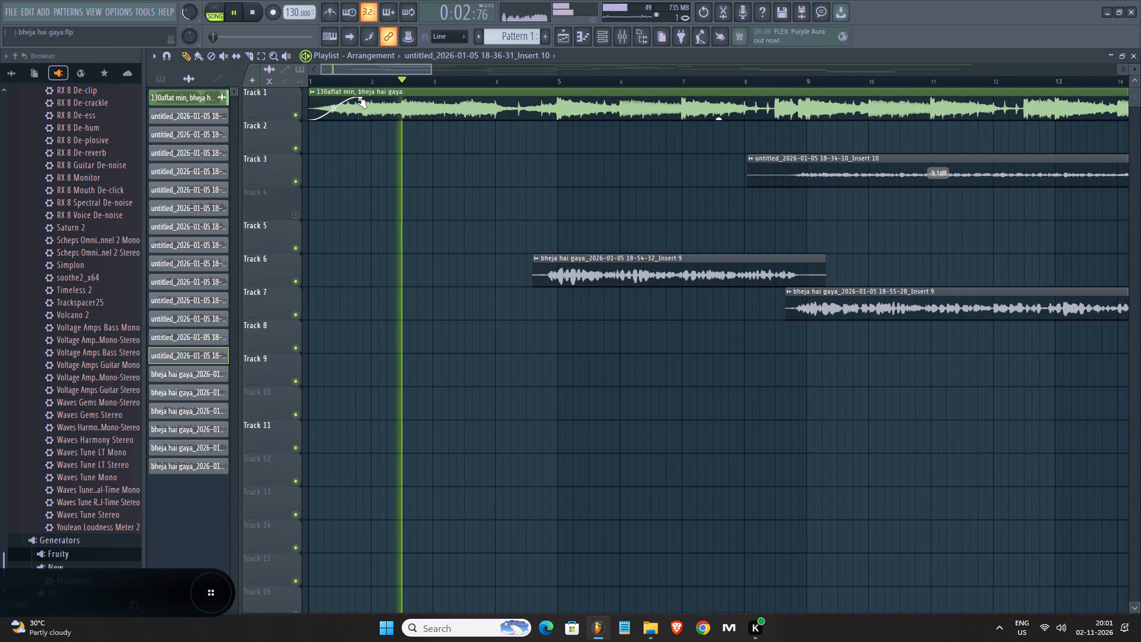
Save the project.
{"action": "key", "text": "ctrl+s"}
Audition the arrangement with the muted Track 4 vocal clip around bars 37 to 41, and delete that clip.
{"action": "scroll", "coordinate": [461, 83], "scroll_direction": "down", "scroll_amount": 2}
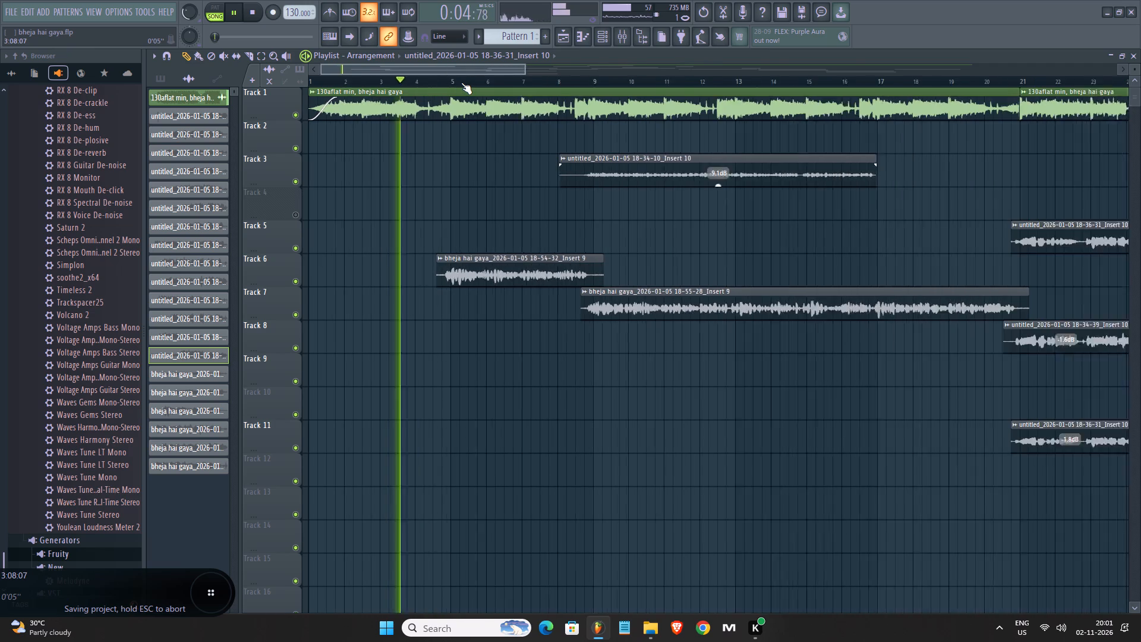
{"action": "scroll", "coordinate": [461, 83], "scroll_direction": "down", "scroll_amount": 1}
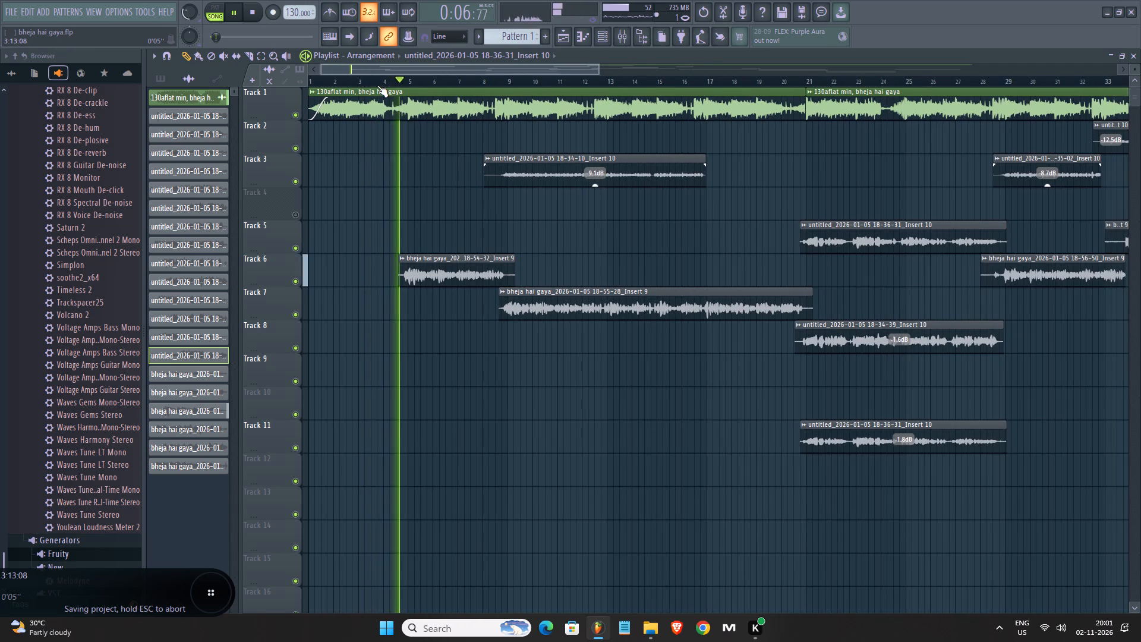
{"action": "scroll", "coordinate": [377, 86], "scroll_direction": "down", "scroll_amount": 3}
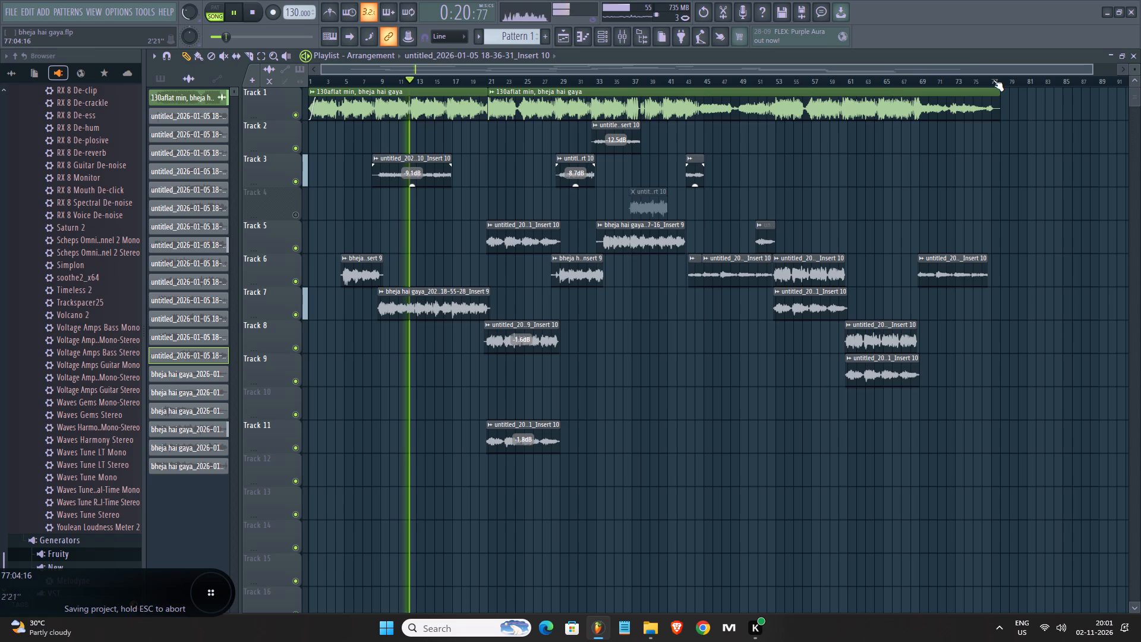
{"action": "left_click", "coordinate": [634, 82]}
{"action": "scroll", "coordinate": [634, 82], "scroll_direction": "up", "scroll_amount": 4}
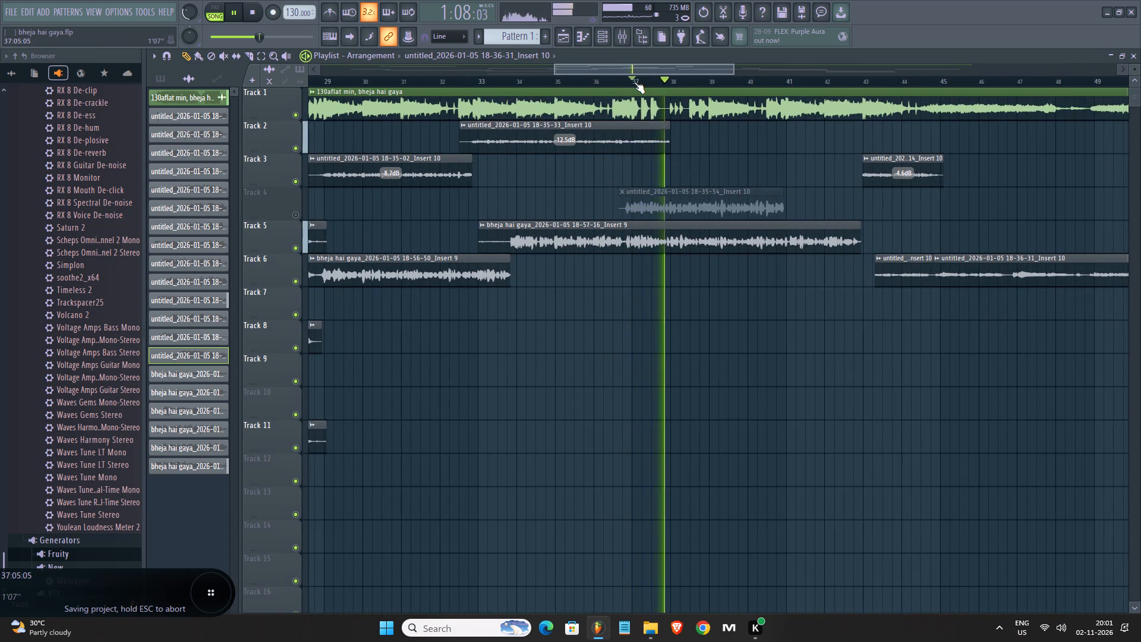
{"action": "left_click", "coordinate": [300, 215]}
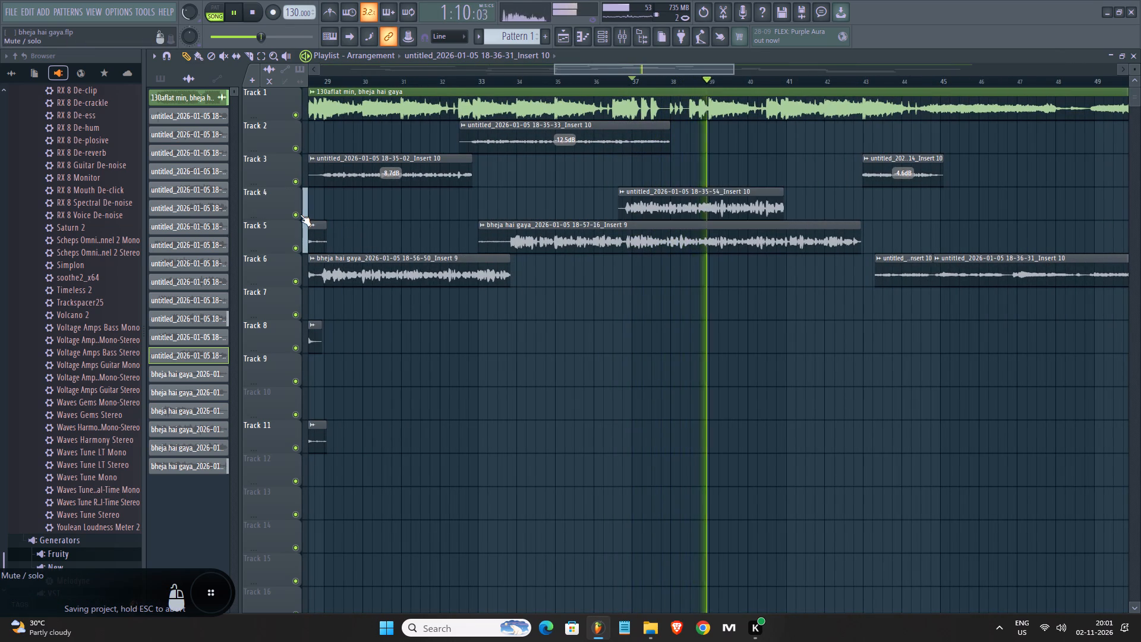
{"action": "left_click", "coordinate": [300, 215]}
{"action": "right_click", "coordinate": [728, 199]}
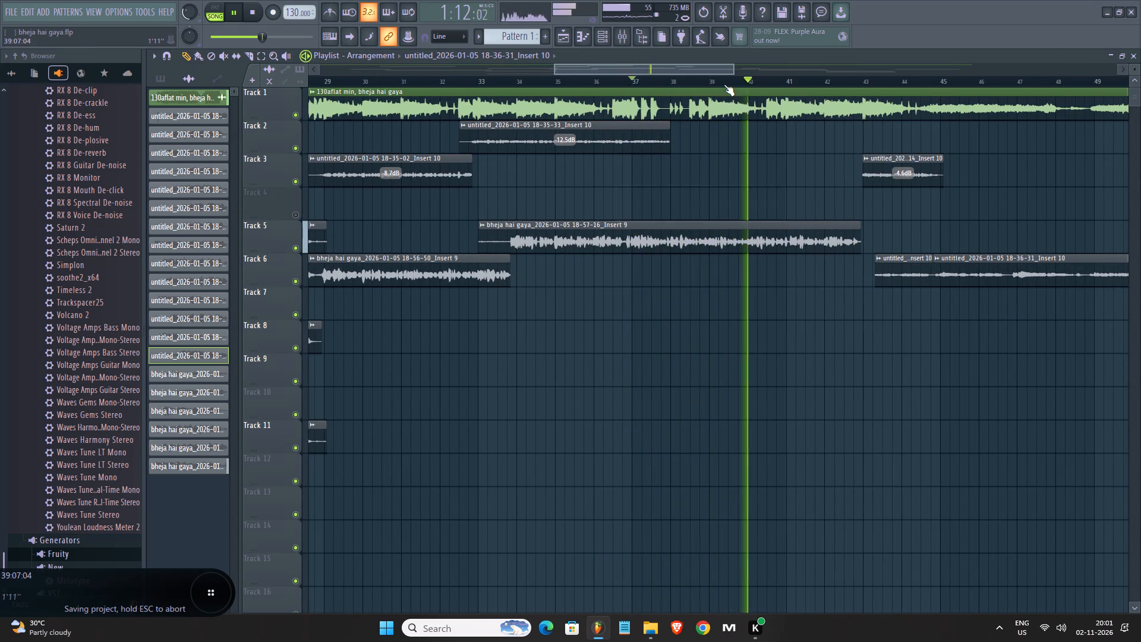
Unmute the empty Track 4.
{"action": "scroll", "coordinate": [724, 84], "scroll_direction": "down", "scroll_amount": 1}
{"action": "scroll", "coordinate": [724, 84], "scroll_direction": "up", "scroll_amount": 1}
{"action": "scroll", "coordinate": [724, 84], "scroll_direction": "down", "scroll_amount": 1}
{"action": "scroll", "coordinate": [724, 84], "scroll_direction": "up", "scroll_amount": 1}
{"action": "scroll", "coordinate": [724, 84], "scroll_direction": "down", "scroll_amount": 4}
{"action": "scroll", "coordinate": [724, 84], "scroll_direction": "up", "scroll_amount": 1}
{"action": "scroll", "coordinate": [724, 84], "scroll_direction": "down", "scroll_amount": 5}
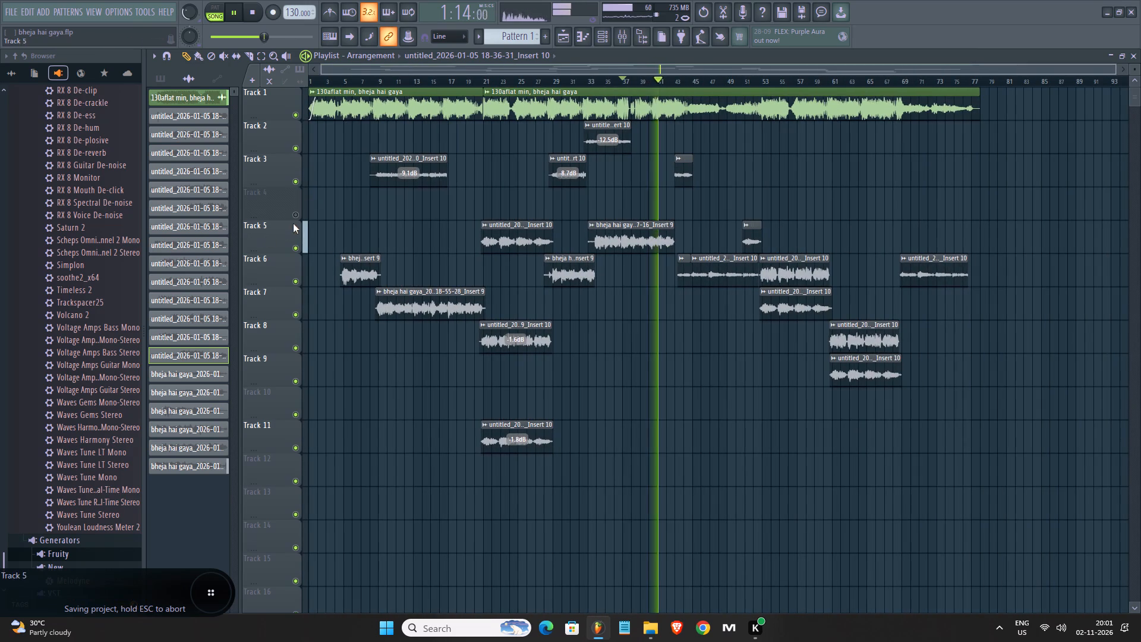
{"action": "left_click", "coordinate": [298, 215]}
Save the project.
{"action": "key", "text": "ctrl+s"}
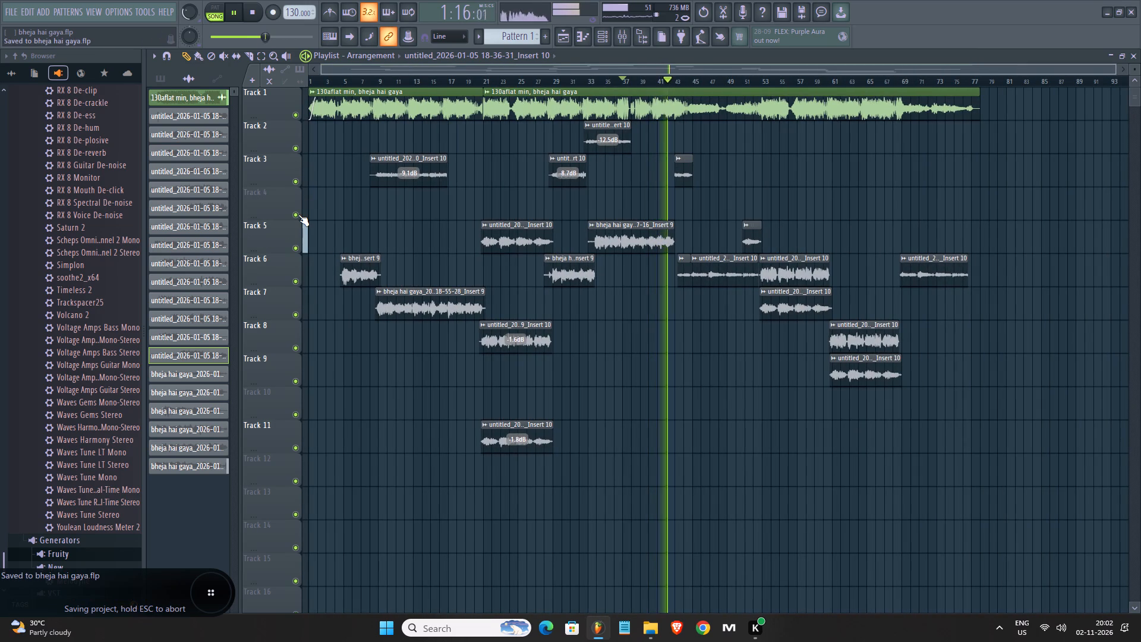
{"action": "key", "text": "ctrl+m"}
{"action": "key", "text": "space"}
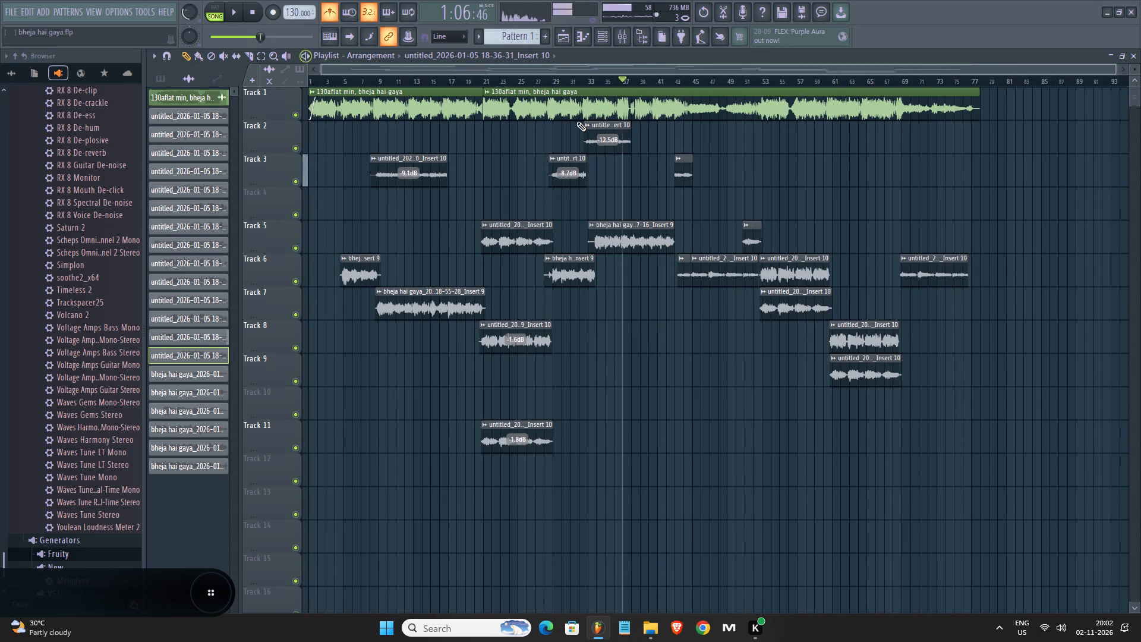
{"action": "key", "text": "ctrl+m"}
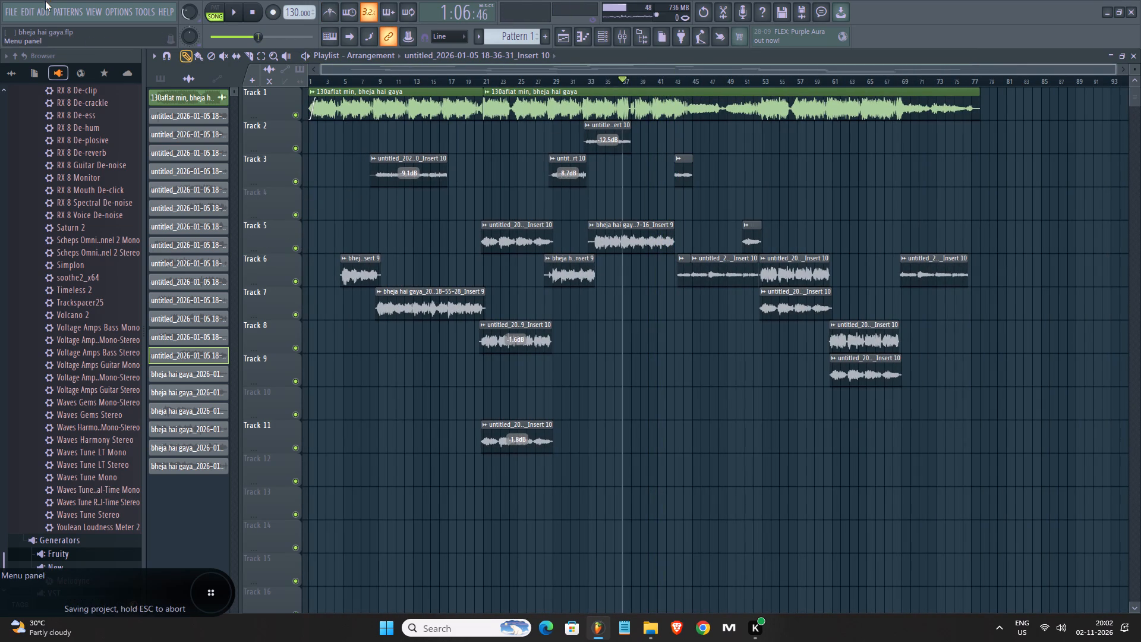
Export the full song as a WAV file named "bheja hai gaya master" in the project folder and start the render.
{"action": "left_click", "coordinate": [38, 11]}
{"action": "left_click", "coordinate": [43, 137]}
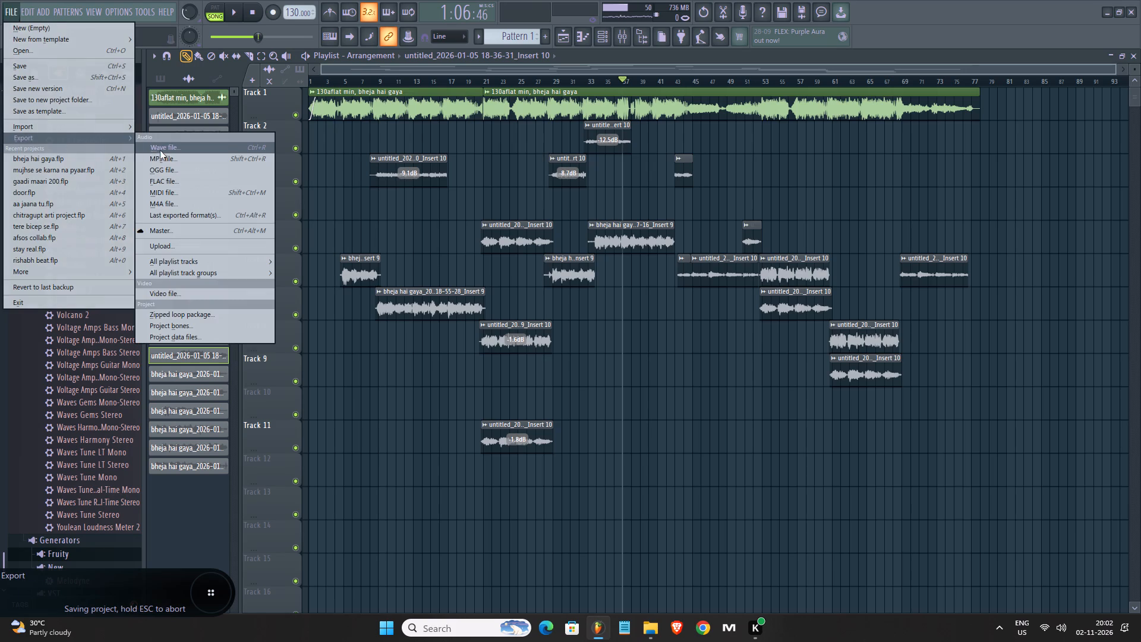
{"action": "left_click", "coordinate": [162, 150]}
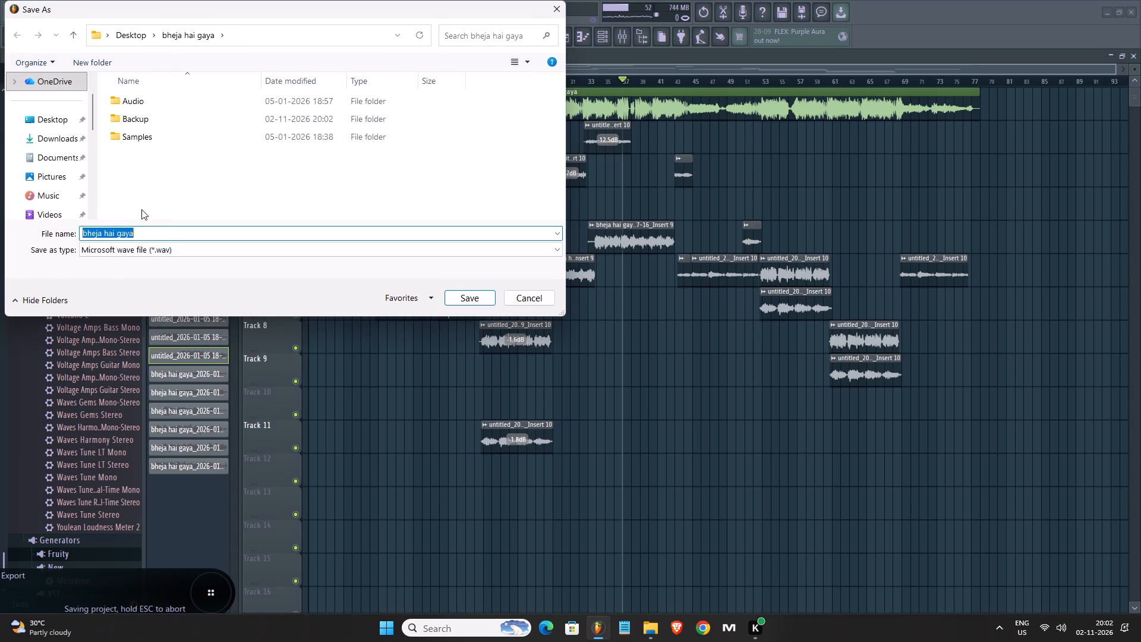
{"action": "left_click", "coordinate": [146, 235]}
{"action": "key", "text": "space"}
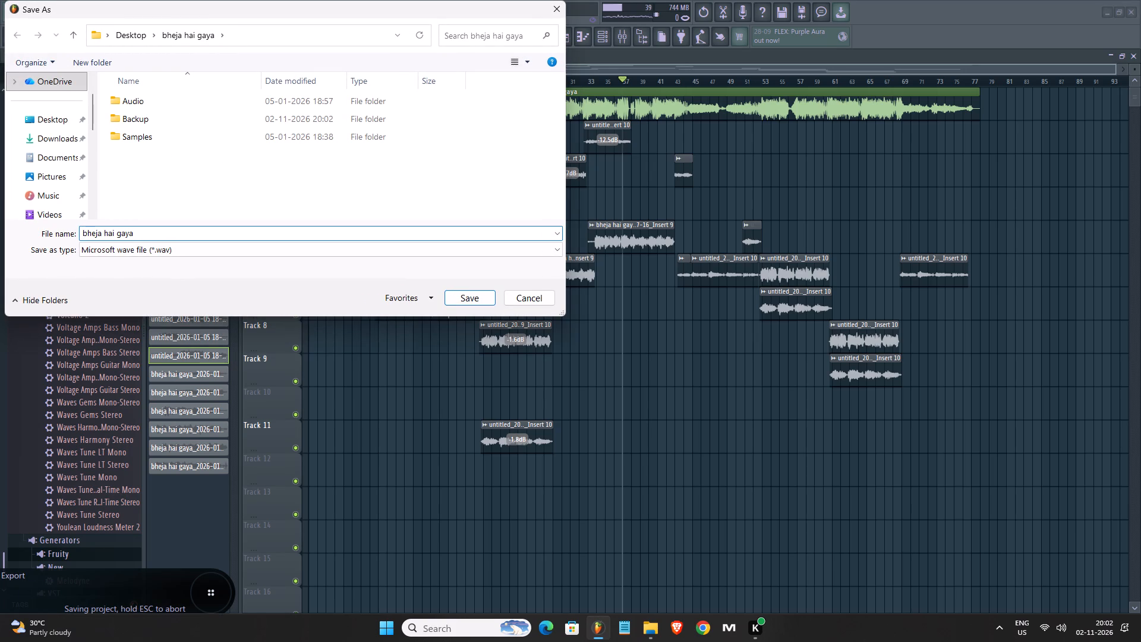
{"action": "type", "text": "master"}
{"action": "key", "text": "Return"}
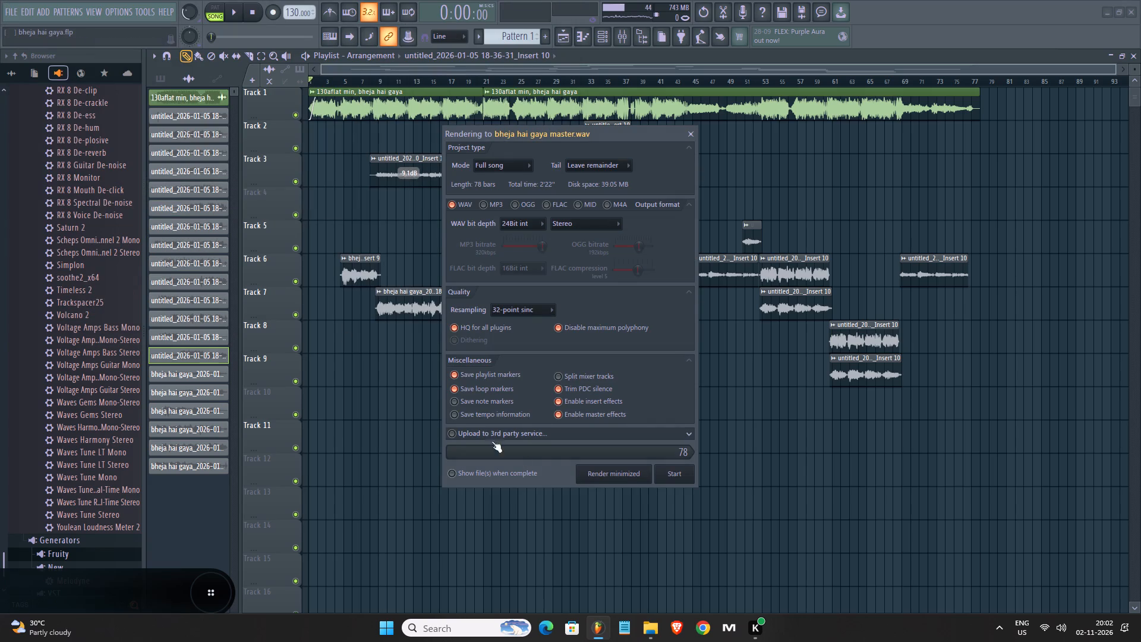
{"action": "left_click", "coordinate": [658, 478]}
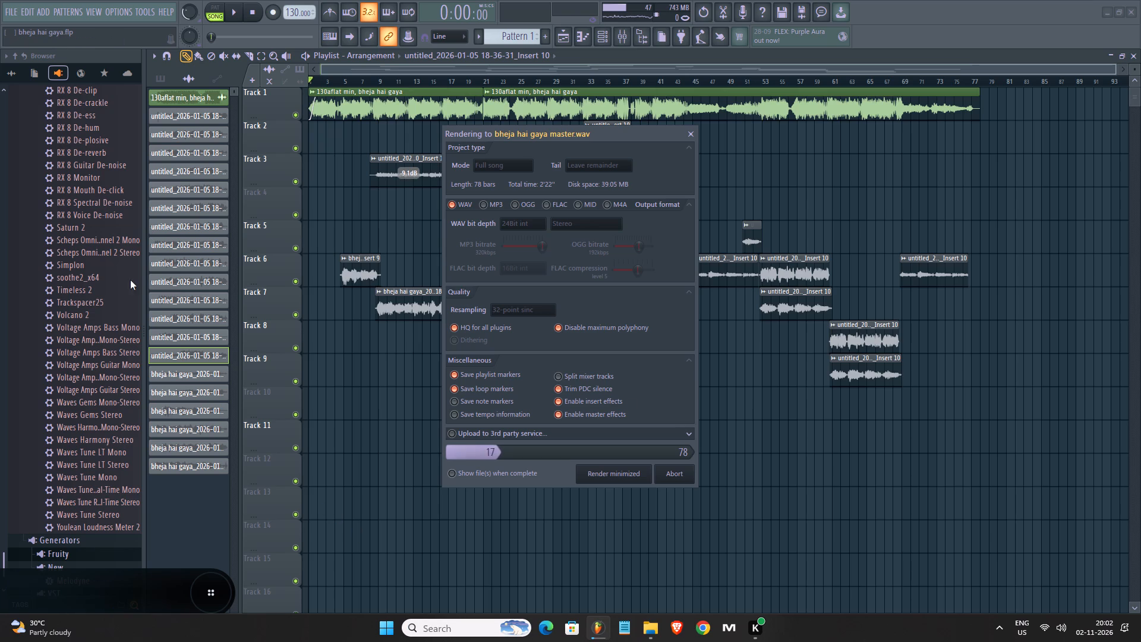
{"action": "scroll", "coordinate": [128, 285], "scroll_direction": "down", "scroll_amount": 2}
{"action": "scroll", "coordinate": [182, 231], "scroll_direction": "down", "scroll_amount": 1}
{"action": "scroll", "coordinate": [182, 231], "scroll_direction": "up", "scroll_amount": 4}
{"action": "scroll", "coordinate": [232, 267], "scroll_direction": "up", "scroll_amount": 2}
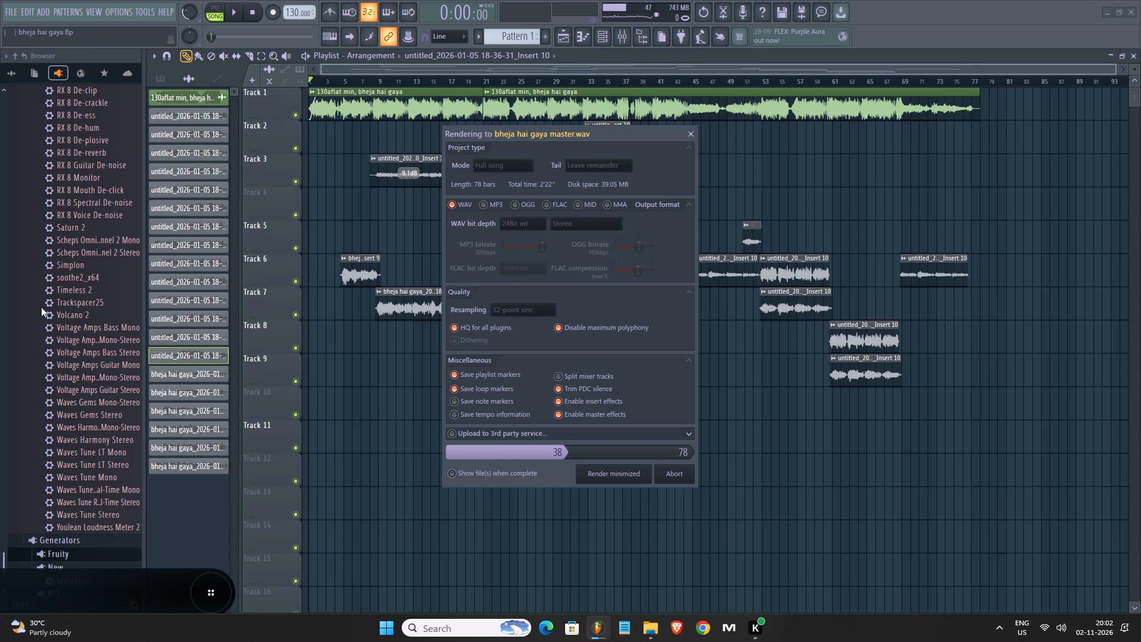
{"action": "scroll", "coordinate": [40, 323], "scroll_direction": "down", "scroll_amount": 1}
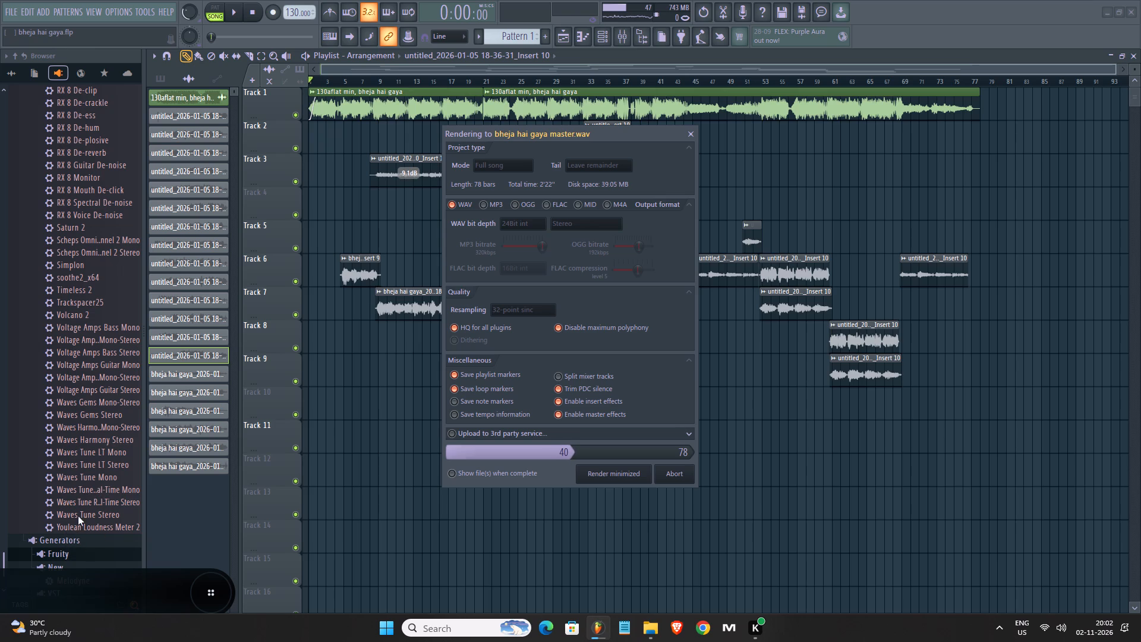
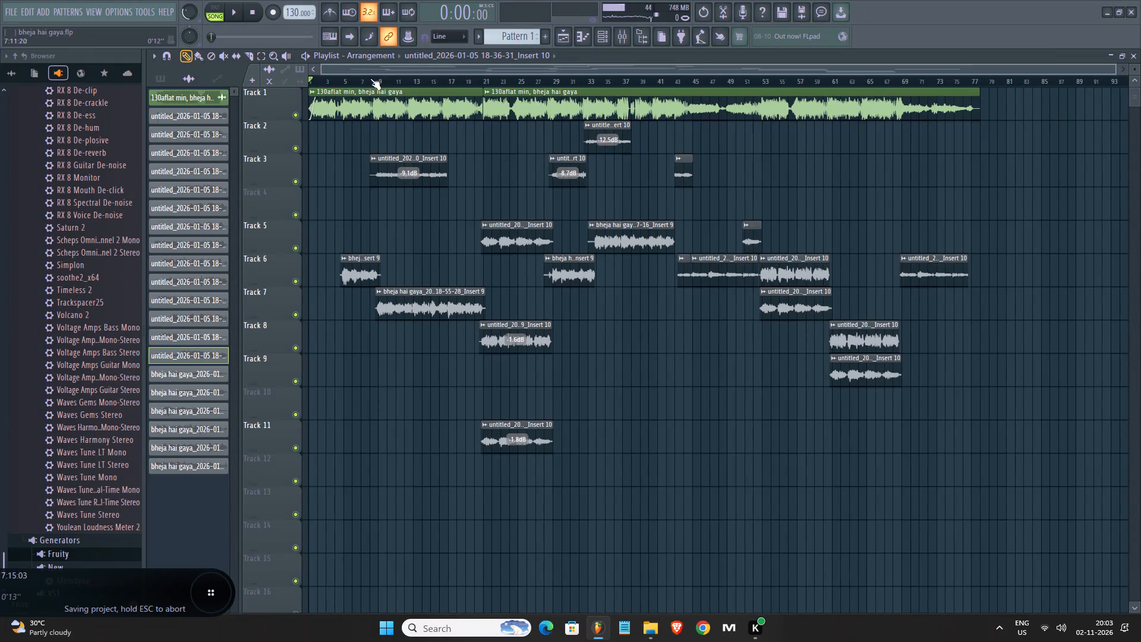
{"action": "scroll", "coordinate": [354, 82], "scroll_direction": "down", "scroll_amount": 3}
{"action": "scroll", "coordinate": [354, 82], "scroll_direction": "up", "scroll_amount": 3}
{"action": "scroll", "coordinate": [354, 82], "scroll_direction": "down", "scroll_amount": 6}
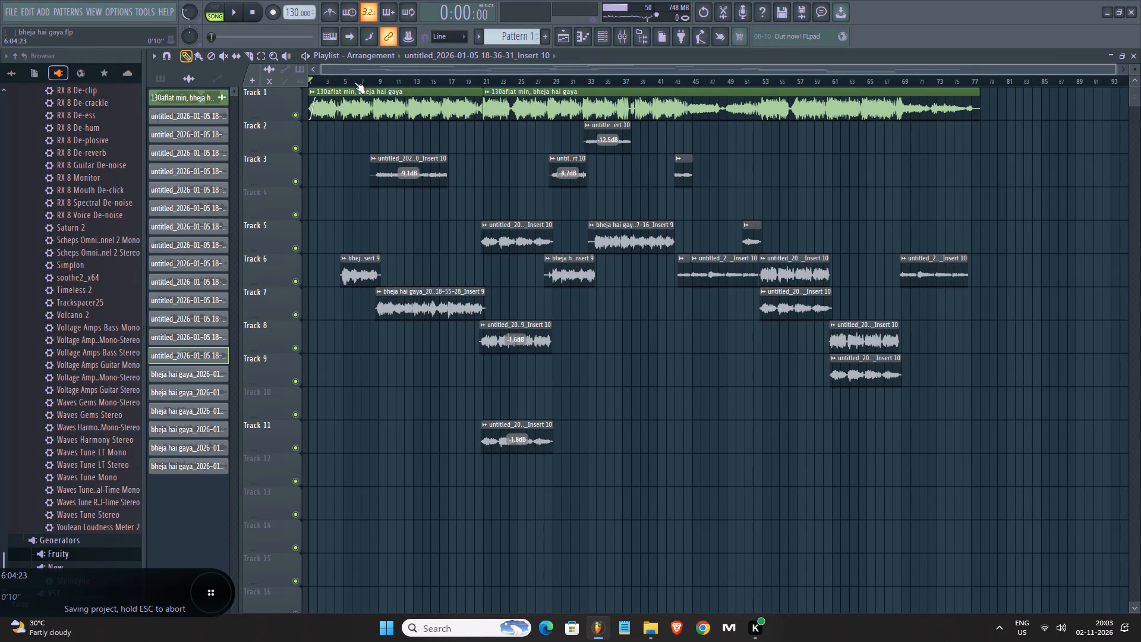
Close FL Studio and save the changes to bheja hai gaya.flp.
{"action": "left_click", "coordinate": [1129, 15]}
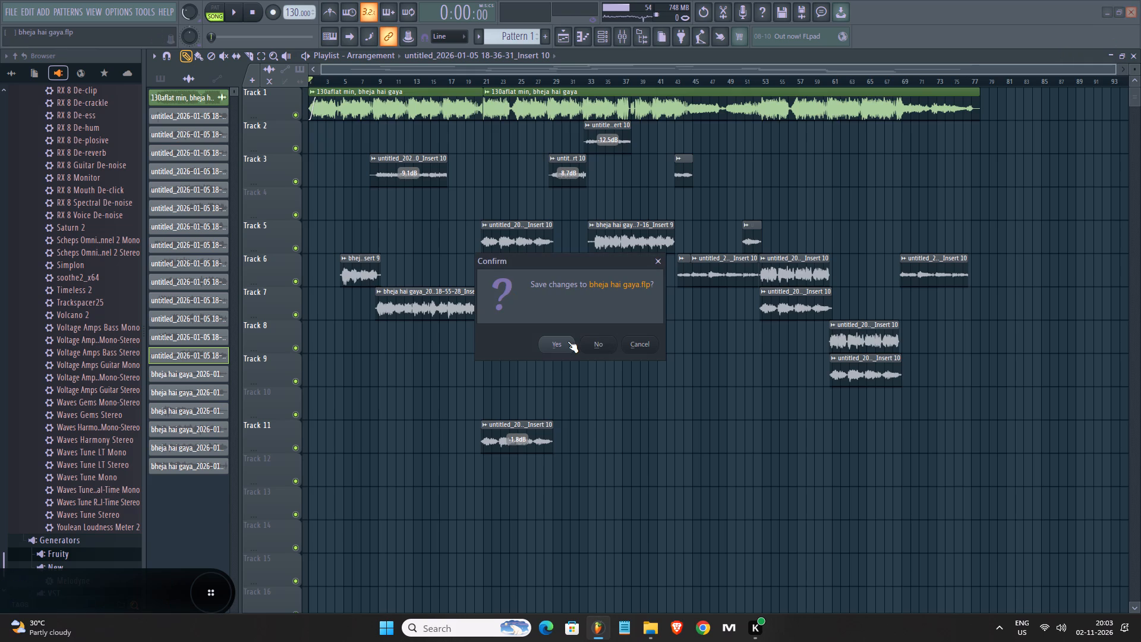
{"action": "left_click", "coordinate": [563, 342]}
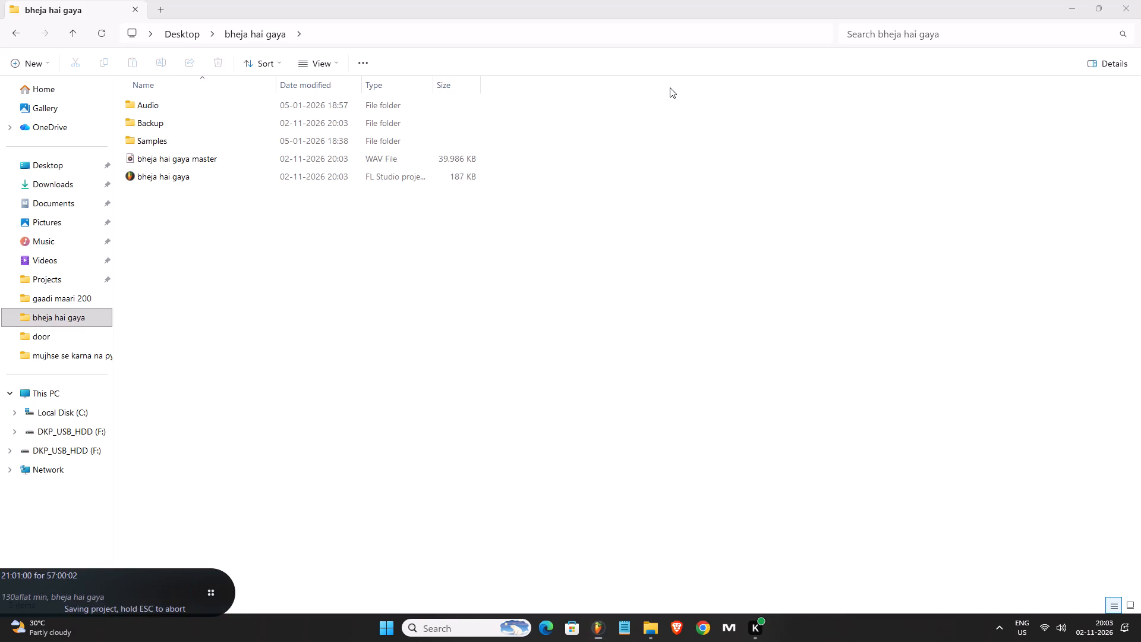
Refresh the file listing of the "bheja hai gaya" project folder in File Explorer.
{"action": "right_click", "coordinate": [505, 253]}
{"action": "left_click", "coordinate": [531, 401]}
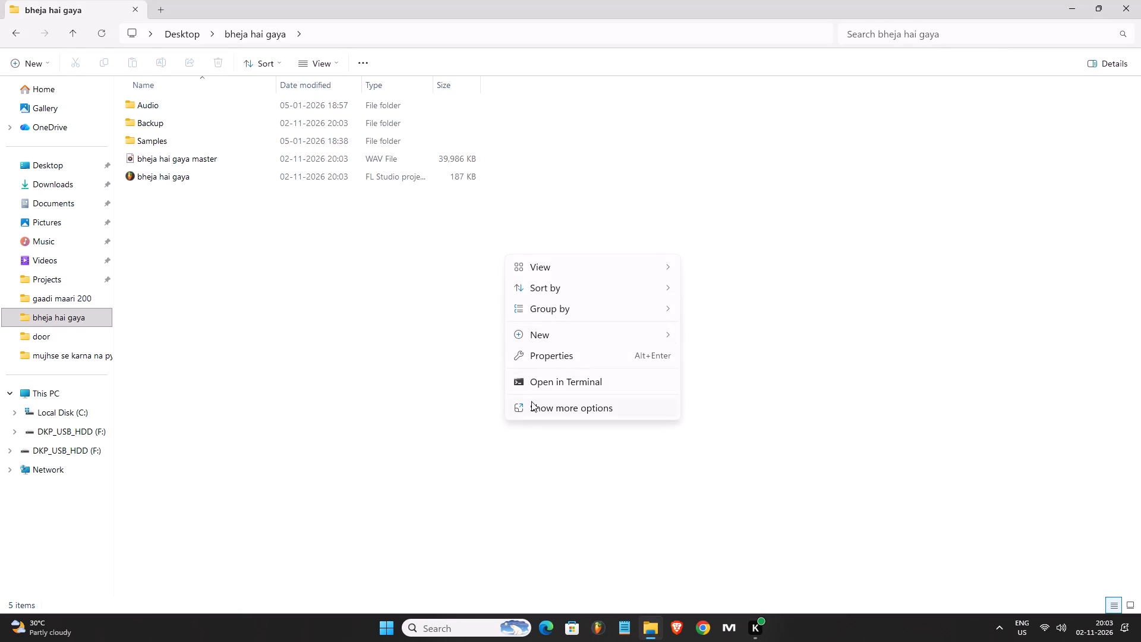
{"action": "left_click", "coordinate": [551, 307]}
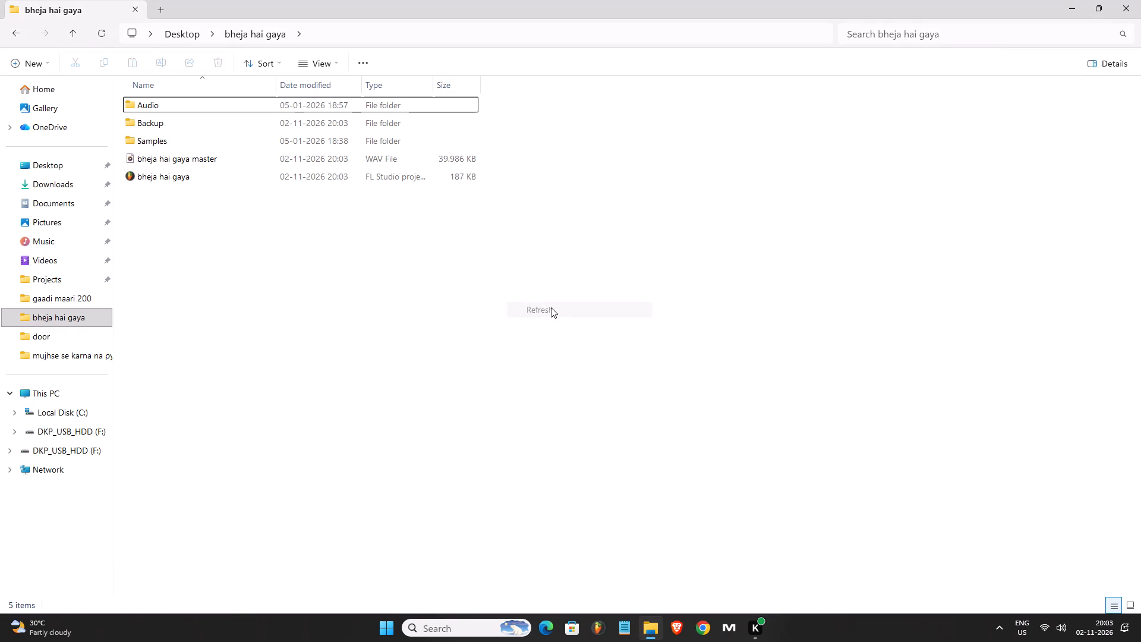
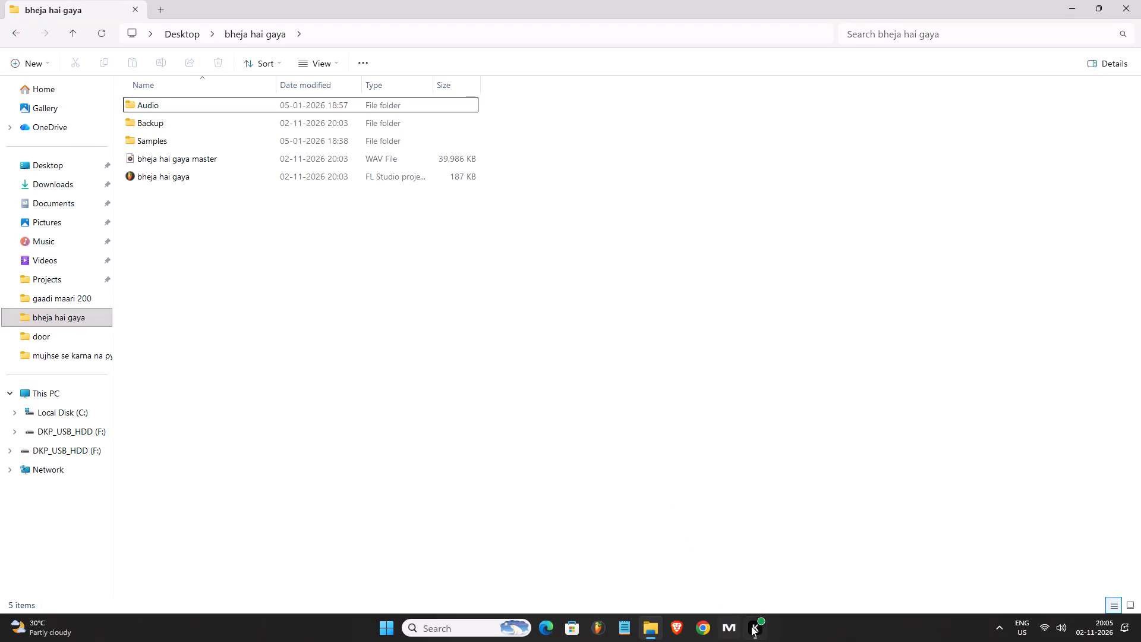
Refresh the file listing of the "bheja hai gaya" project folder once more.
{"action": "right_click", "coordinate": [593, 322]}
{"action": "left_click", "coordinate": [639, 479]}
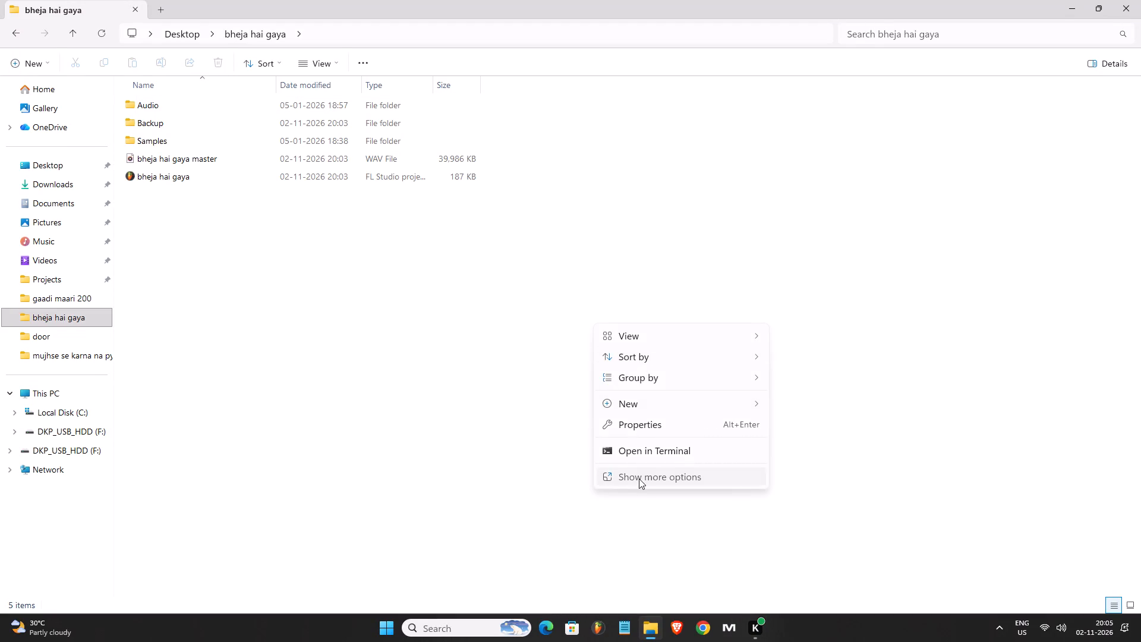
{"action": "left_click", "coordinate": [666, 383]}
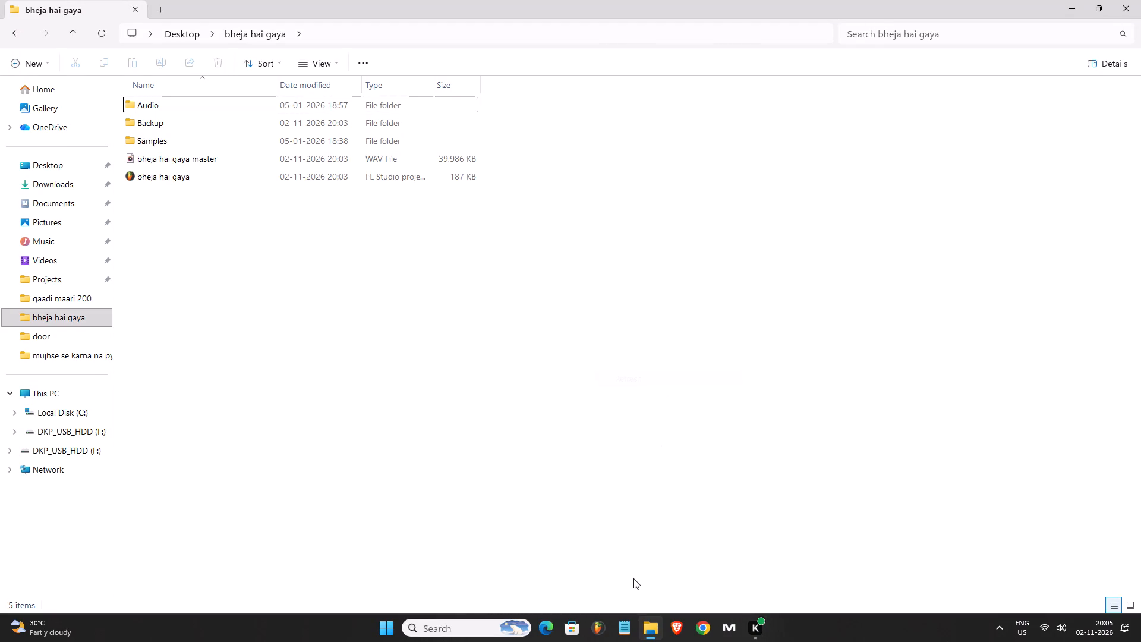
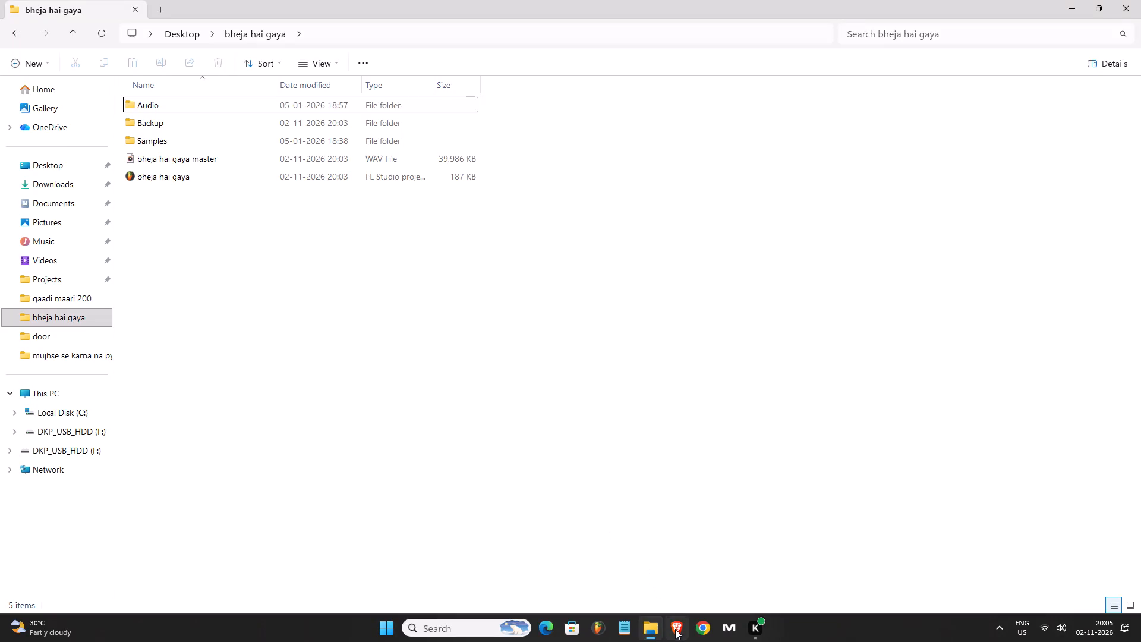
Open the Brave browser.
{"action": "left_click", "coordinate": [675, 629]}
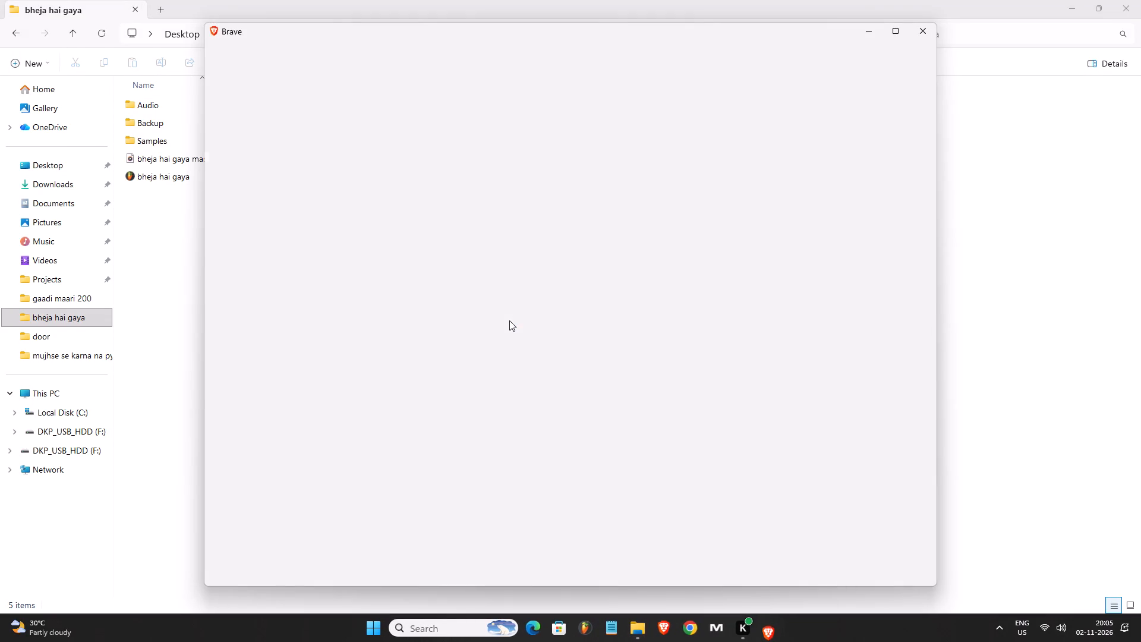